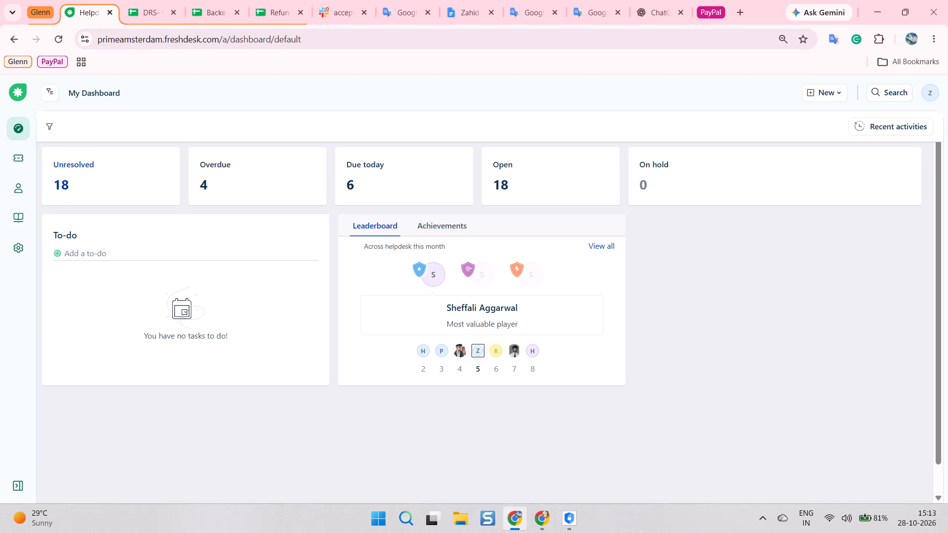
Open the list of unresolved tickets from the helpdesk dashboard.
scroll(159, 183, up, 3)
click(113, 173)
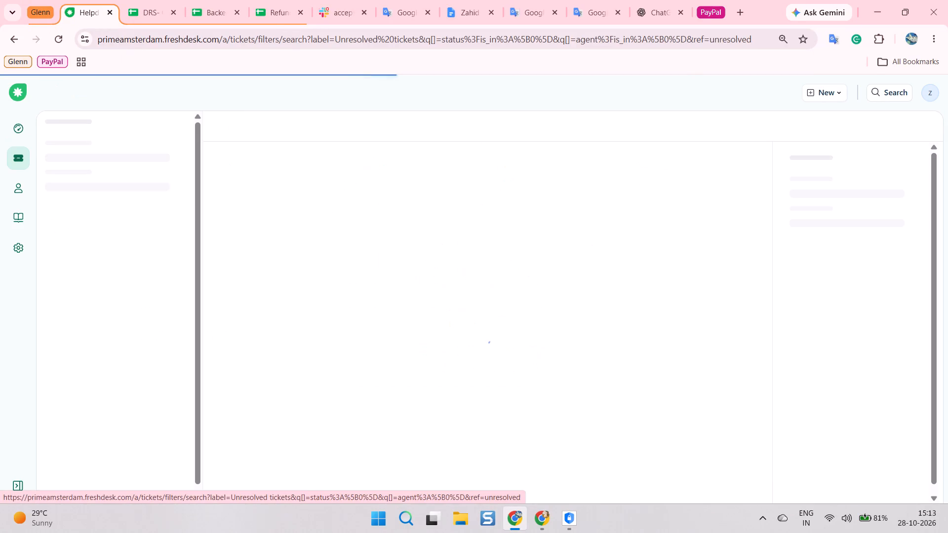
scroll(130, 170, up, 8)
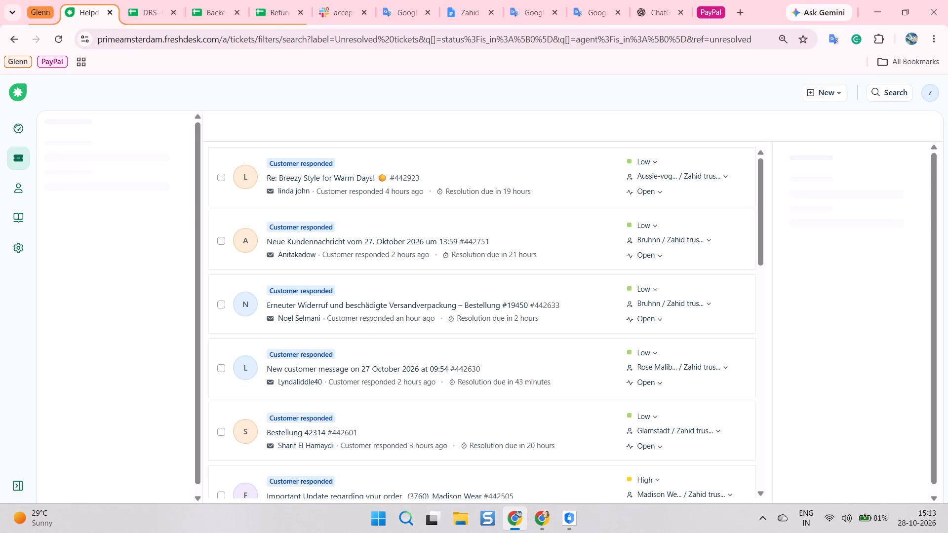
scroll(391, 161, up, 1)
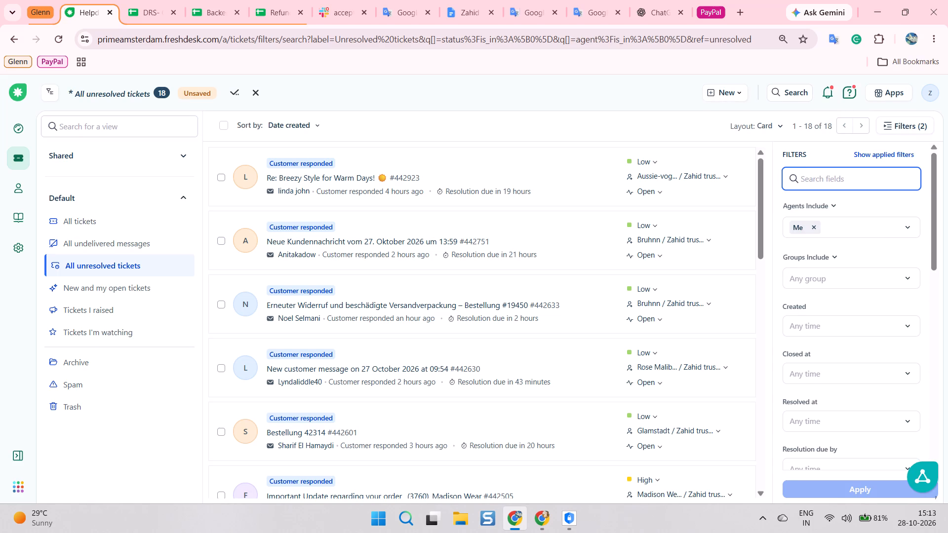
scroll(149, 20, up, 2)
scroll(44, 90, up, 2)
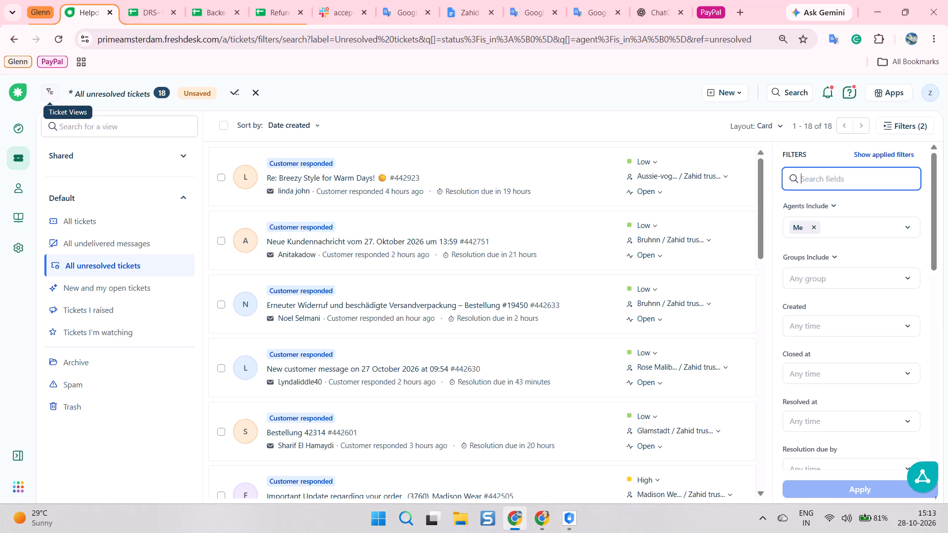
scroll(852, 115, up, 2)
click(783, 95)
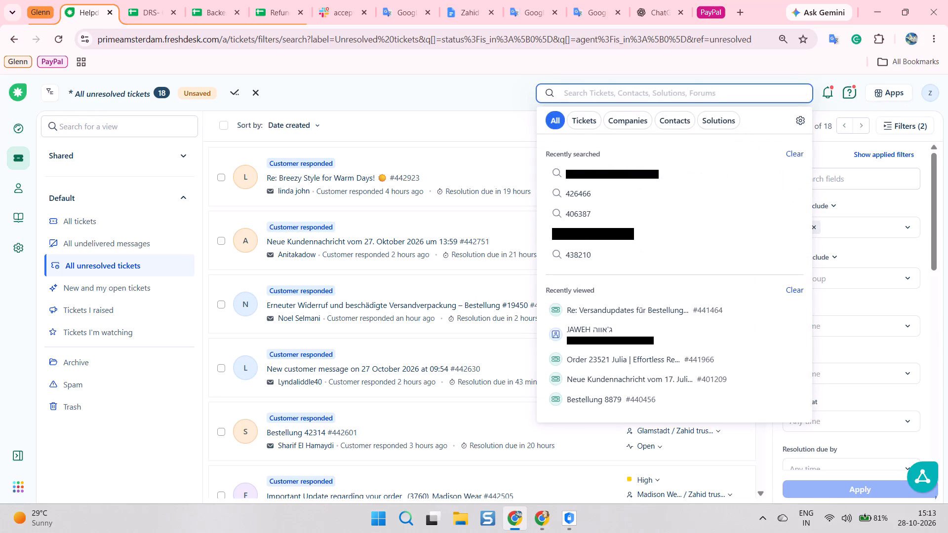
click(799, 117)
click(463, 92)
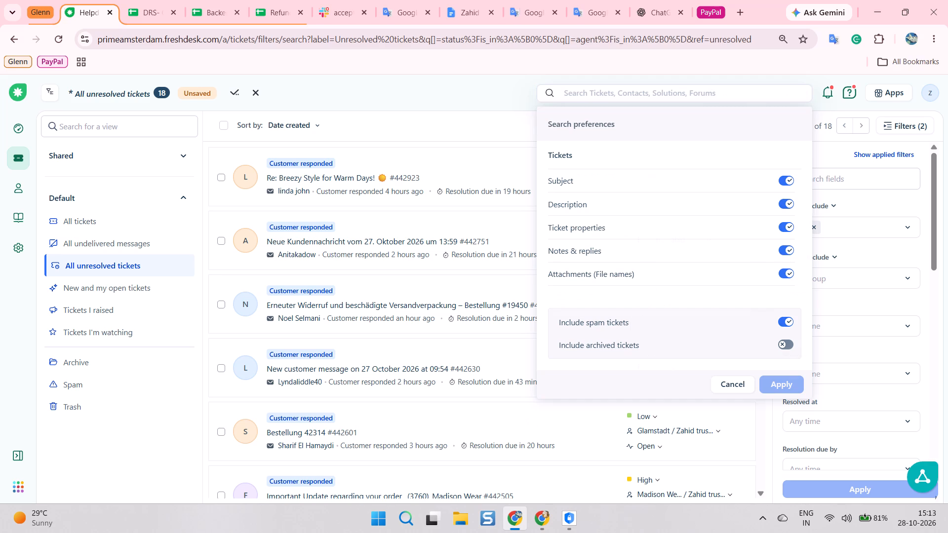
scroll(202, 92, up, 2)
Hide the ticket views sidebar beside the unresolved tickets list.
click(48, 89)
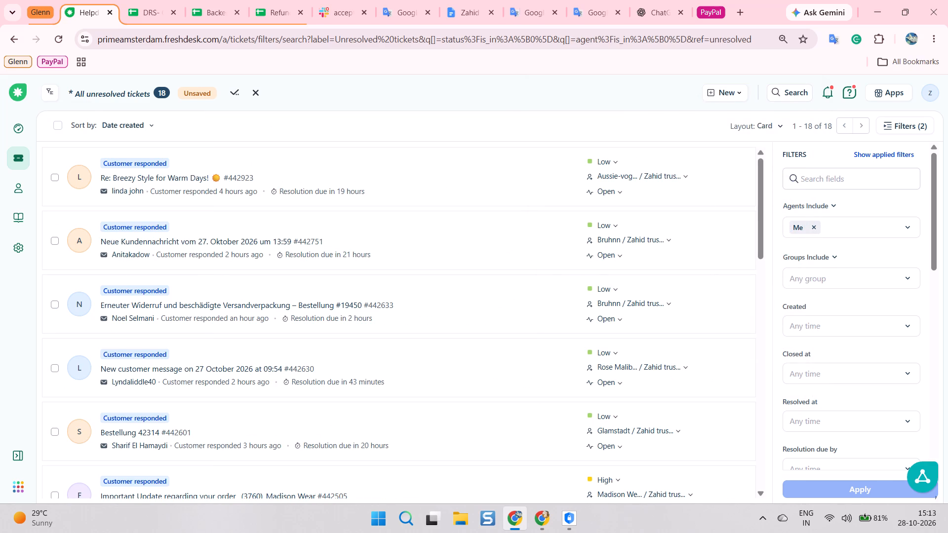
Sort the unresolved tickets by Customer response in ascending order.
click(127, 126)
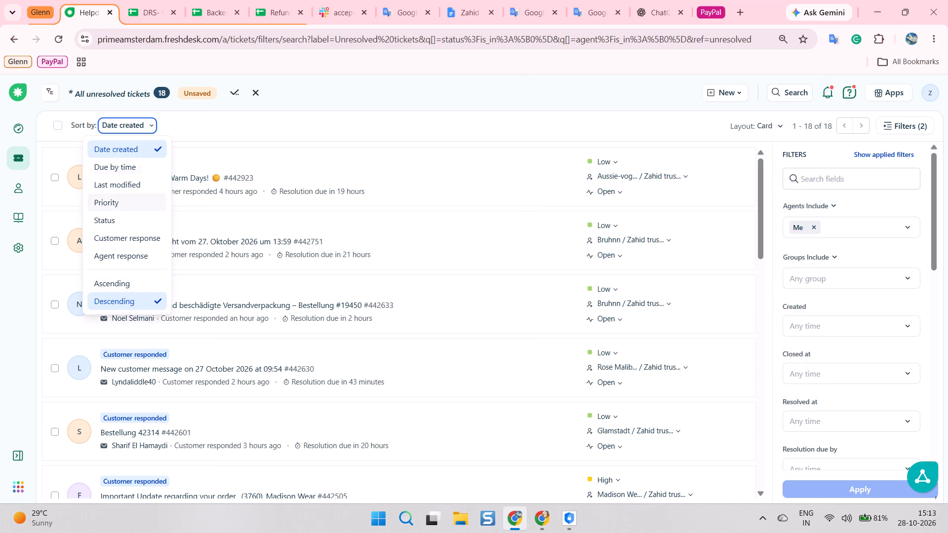
scroll(132, 285, down, 1)
scroll(137, 228, up, 1)
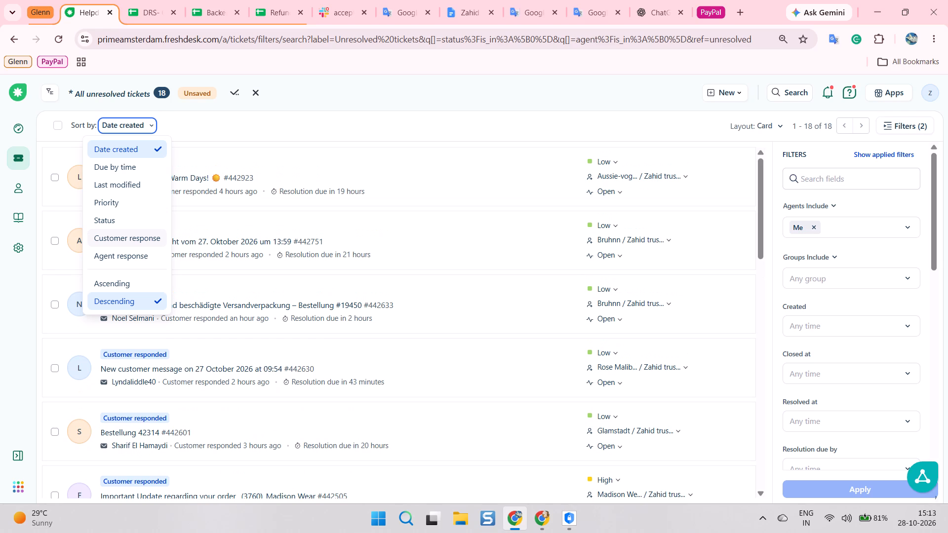
click(139, 237)
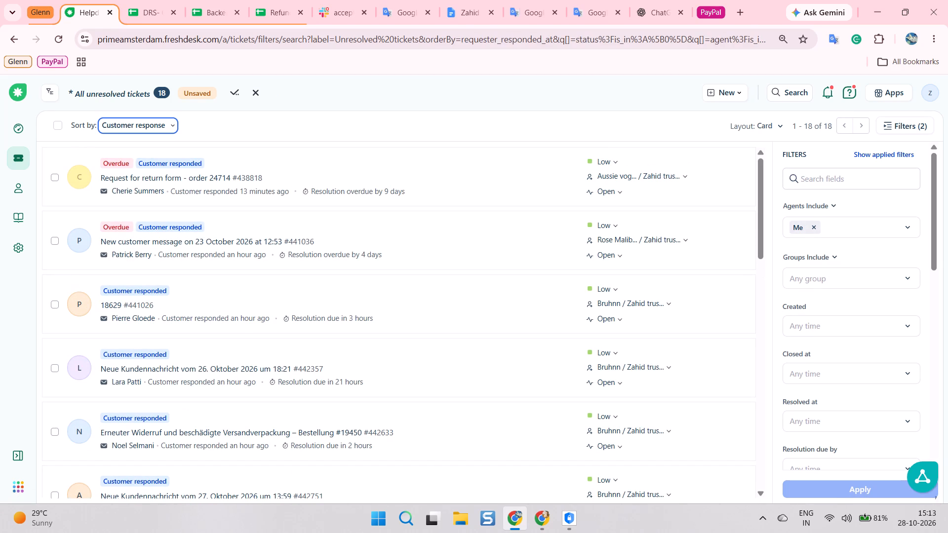
scroll(183, 128, up, 5)
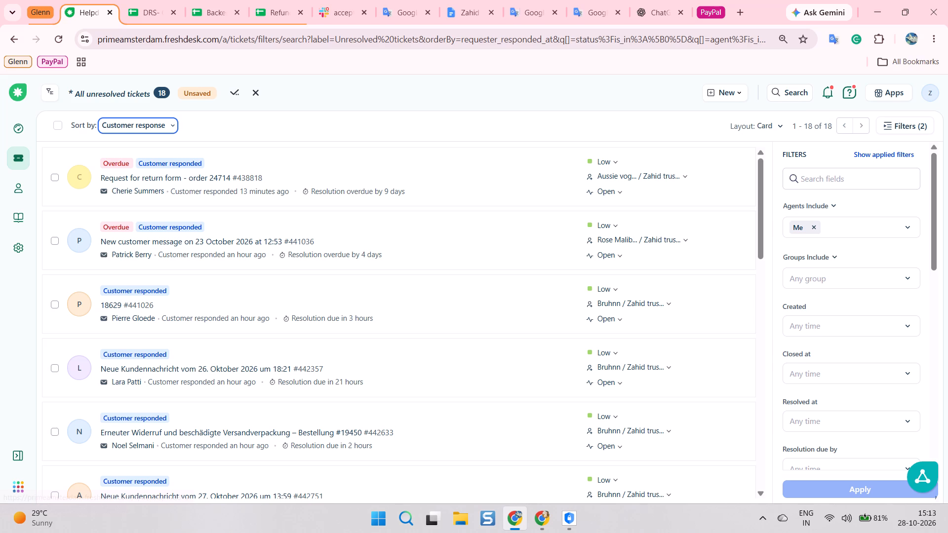
click(152, 125)
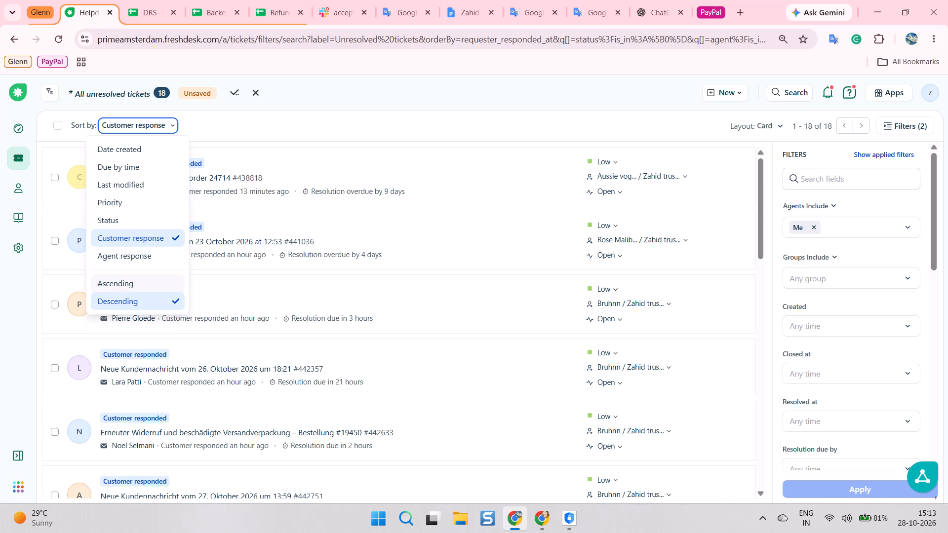
click(137, 284)
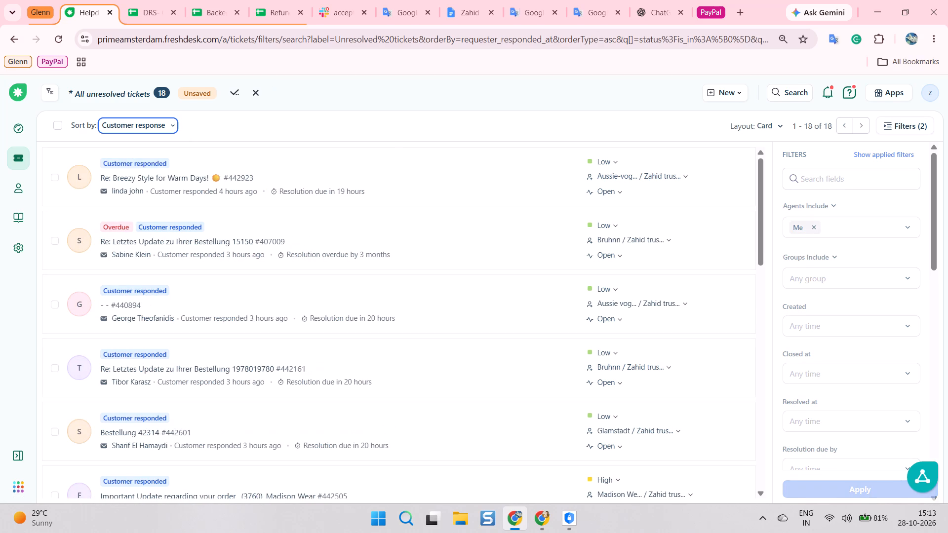
Review the whole sorted list of unresolved tickets, checking their subjects, response times and due times.
scroll(263, 311, down, 5)
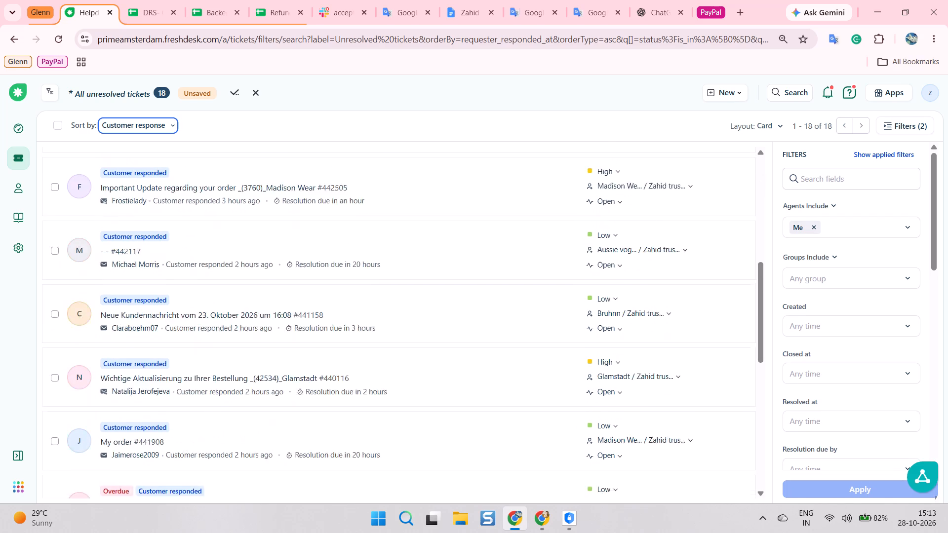
scroll(265, 307, down, 14)
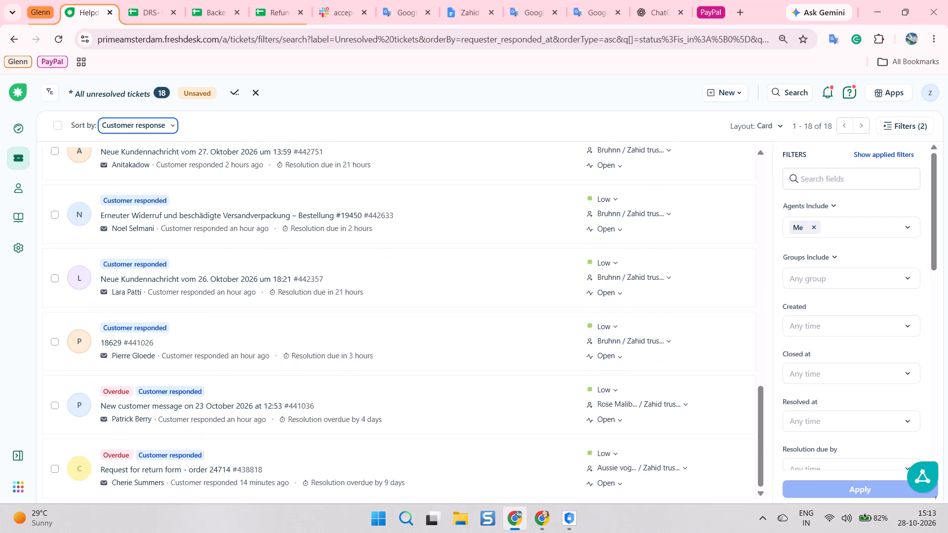
scroll(265, 307, up, 15)
click(340, 104)
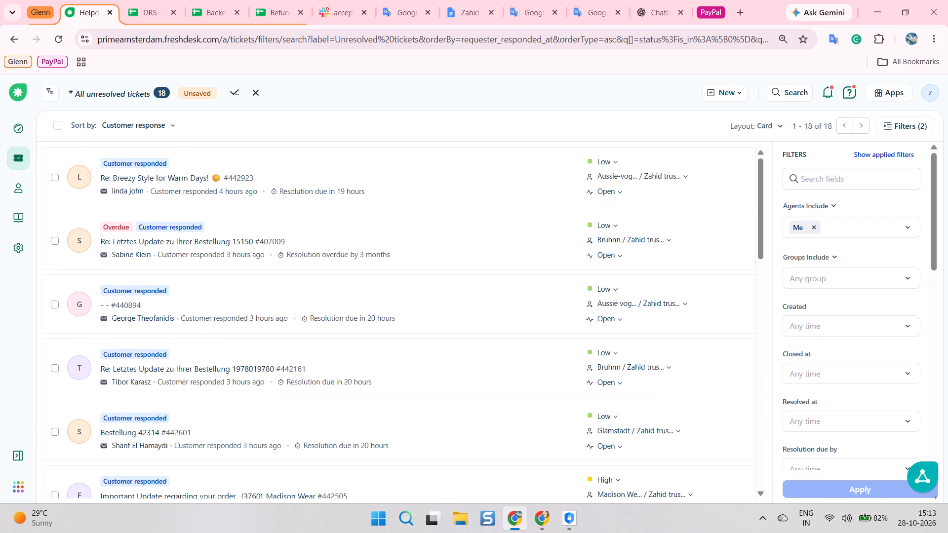
scroll(337, 201, down, 4)
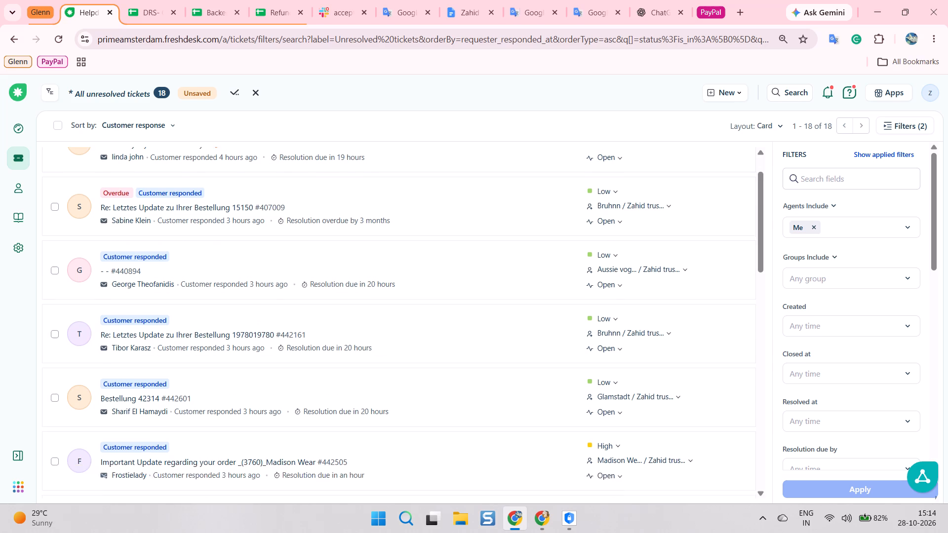
scroll(337, 201, down, 20)
scroll(337, 201, down, 1)
scroll(330, 270, down, 2)
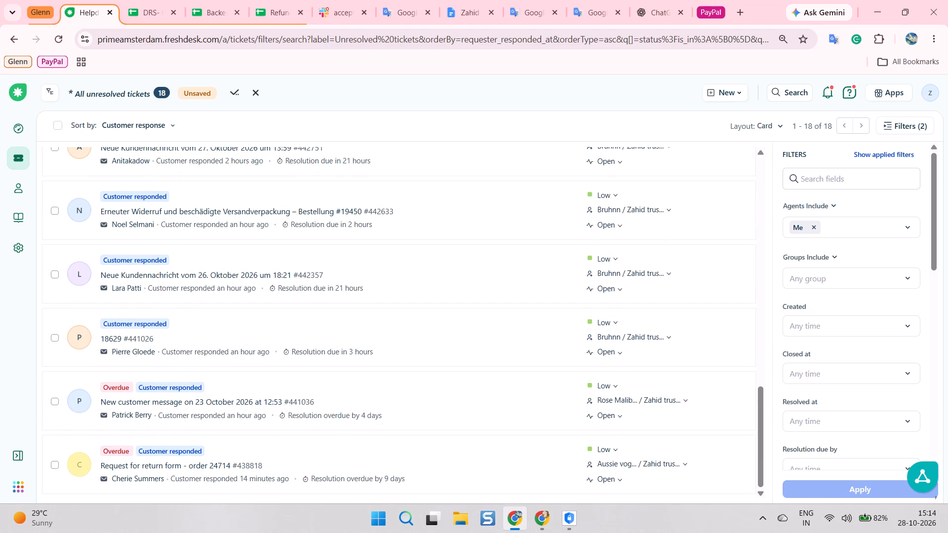
scroll(327, 273, down, 8)
scroll(291, 294, down, 2)
scroll(335, 239, down, 1)
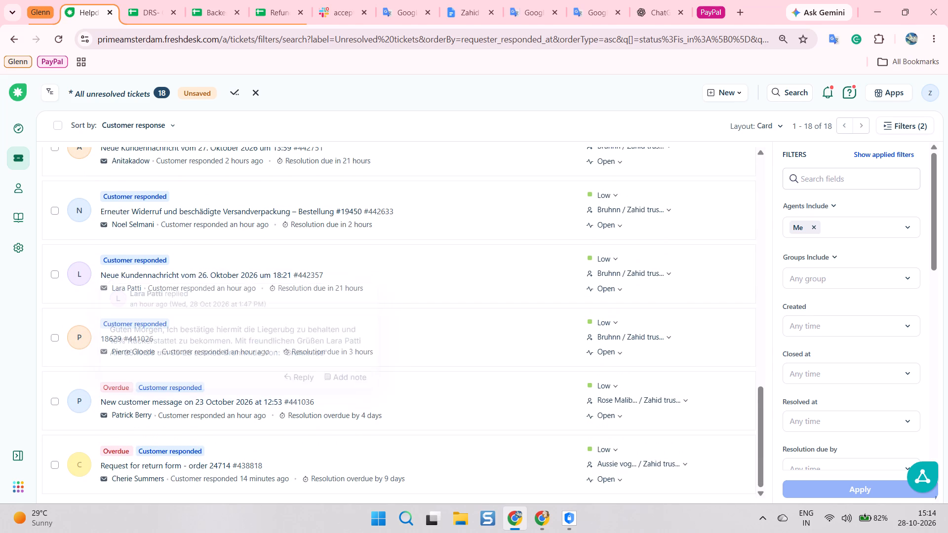
scroll(335, 239, down, 1)
scroll(350, 229, up, 1)
scroll(347, 228, down, 3)
scroll(347, 228, up, 1)
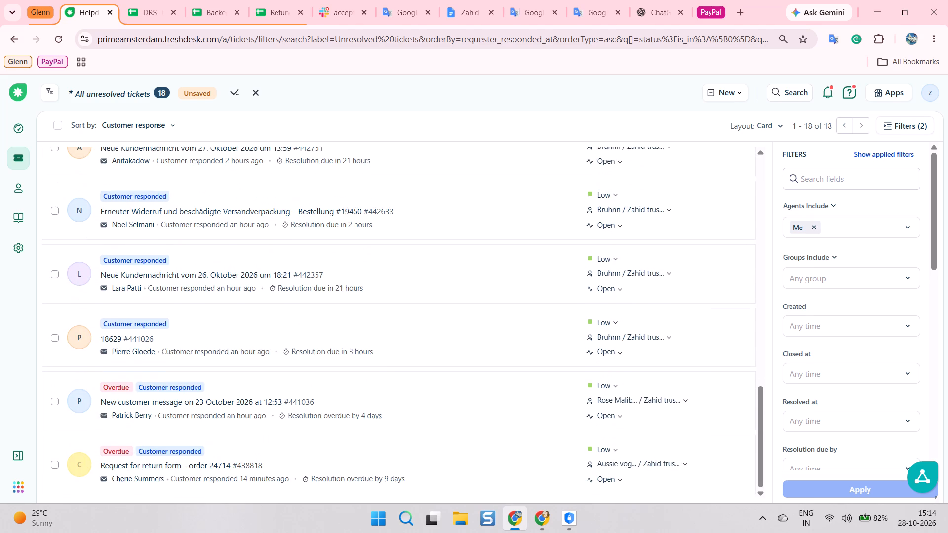
scroll(345, 228, up, 6)
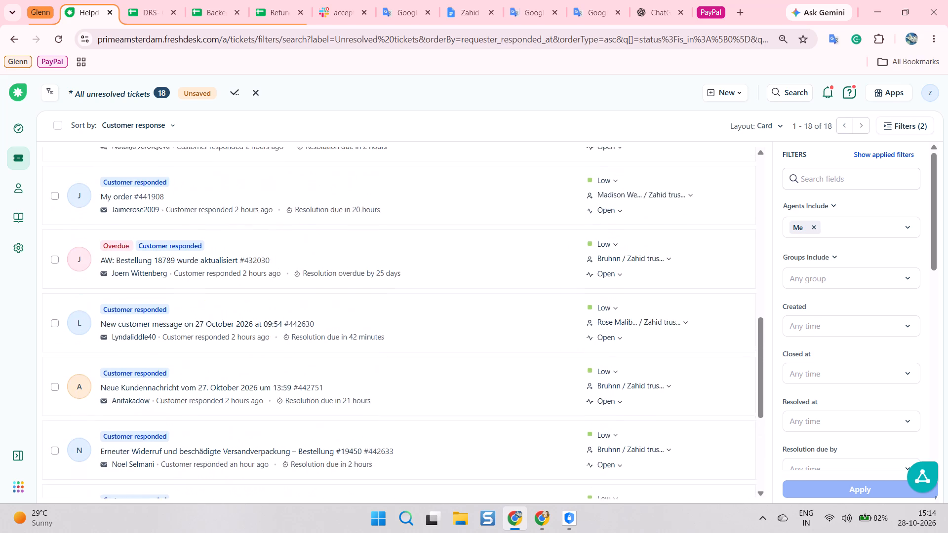
scroll(295, 229, up, 4)
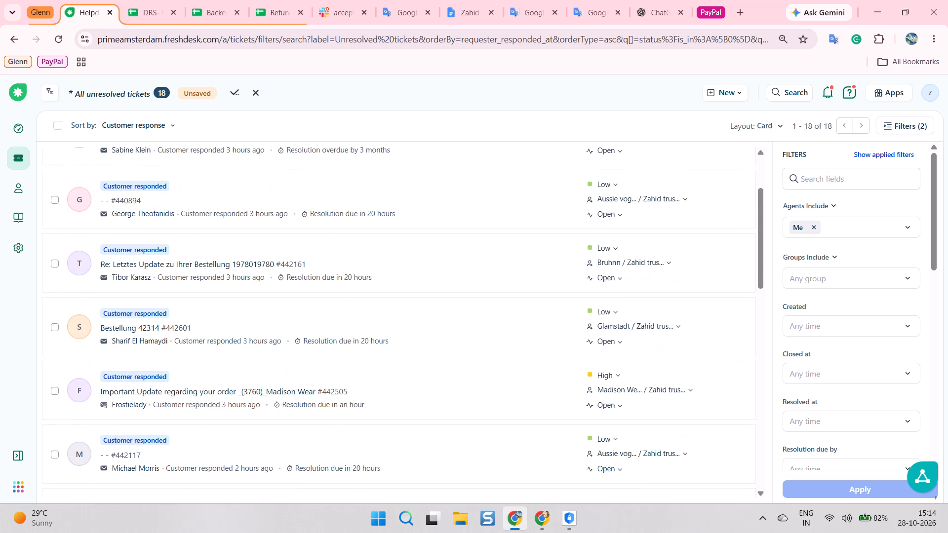
scroll(294, 229, up, 4)
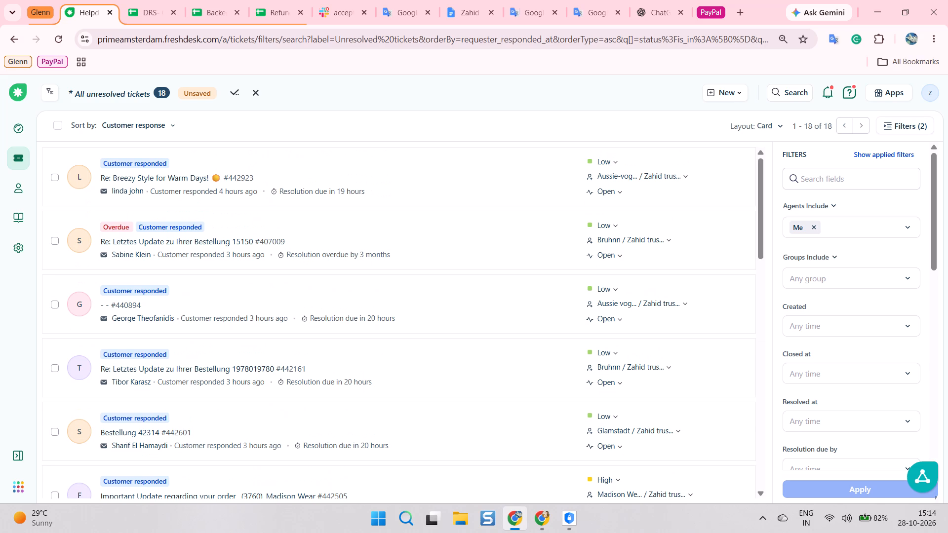
click(161, 177)
scroll(377, 312, down, 3)
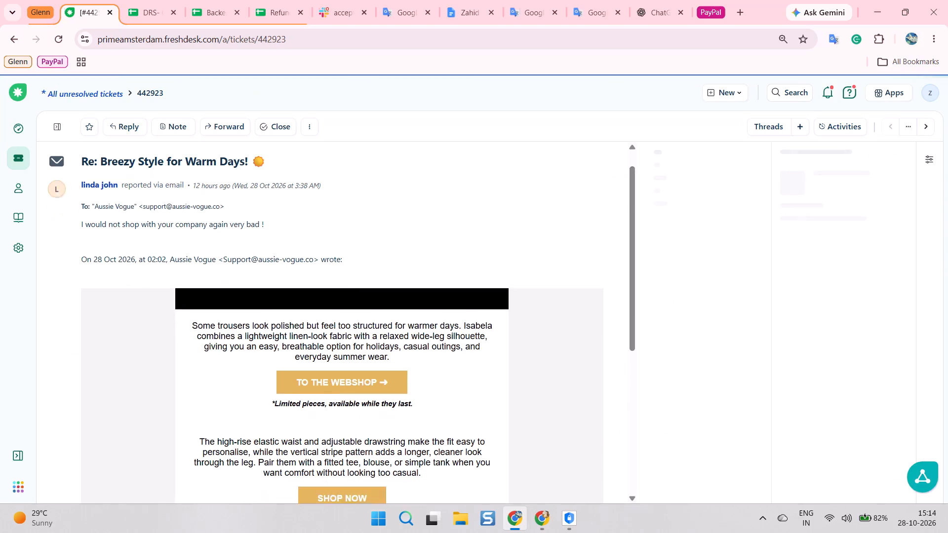
scroll(383, 313, down, 19)
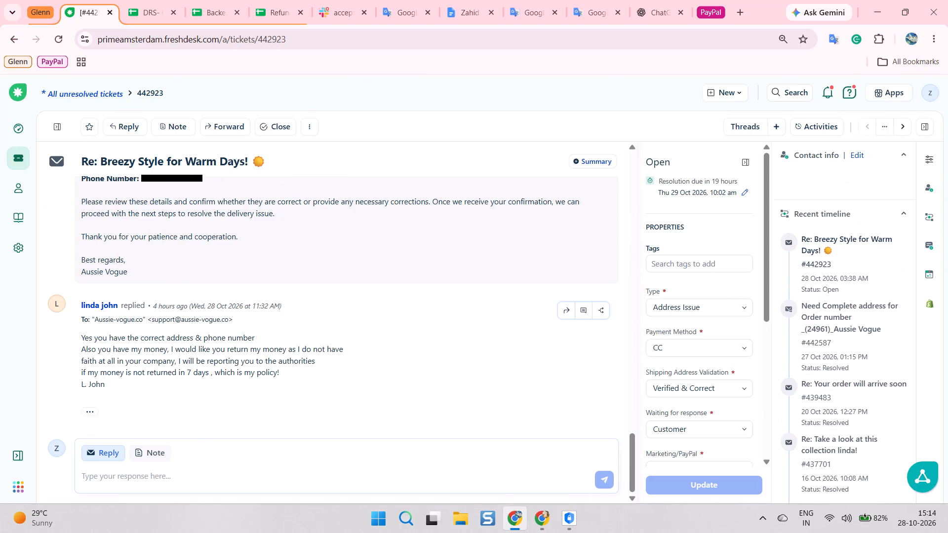
scroll(389, 328, up, 3)
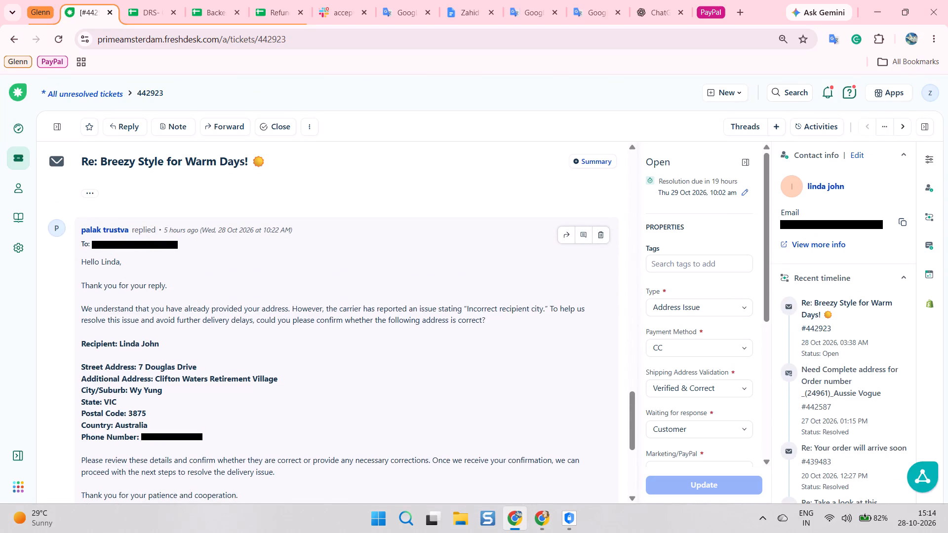
scroll(400, 326, down, 8)
scroll(363, 315, up, 9)
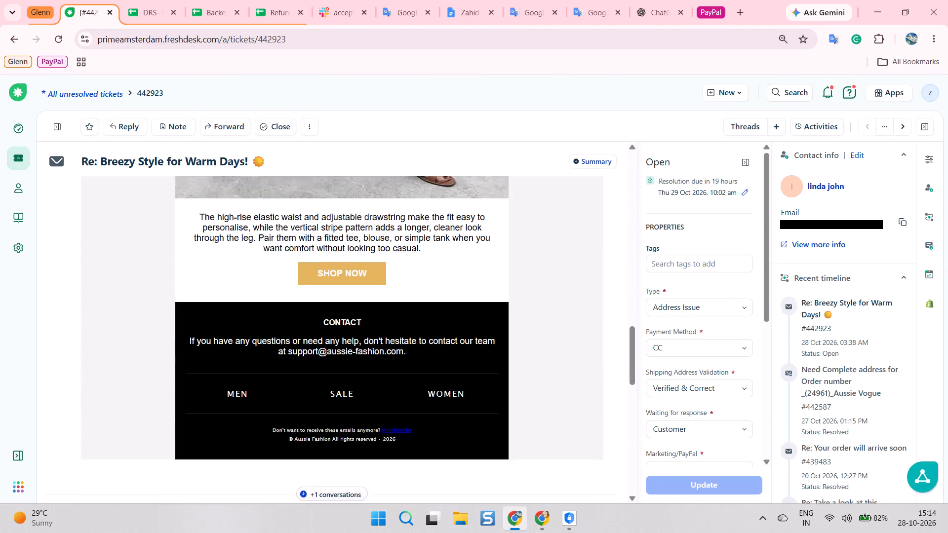
scroll(367, 311, up, 20)
scroll(367, 311, up, 3)
scroll(331, 259, down, 1)
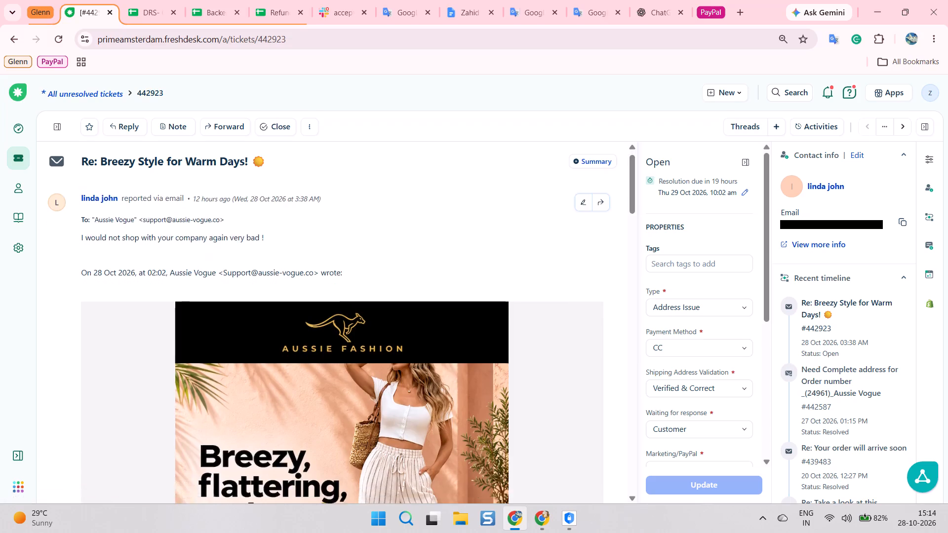
scroll(328, 266, down, 10)
scroll(359, 356, down, 3)
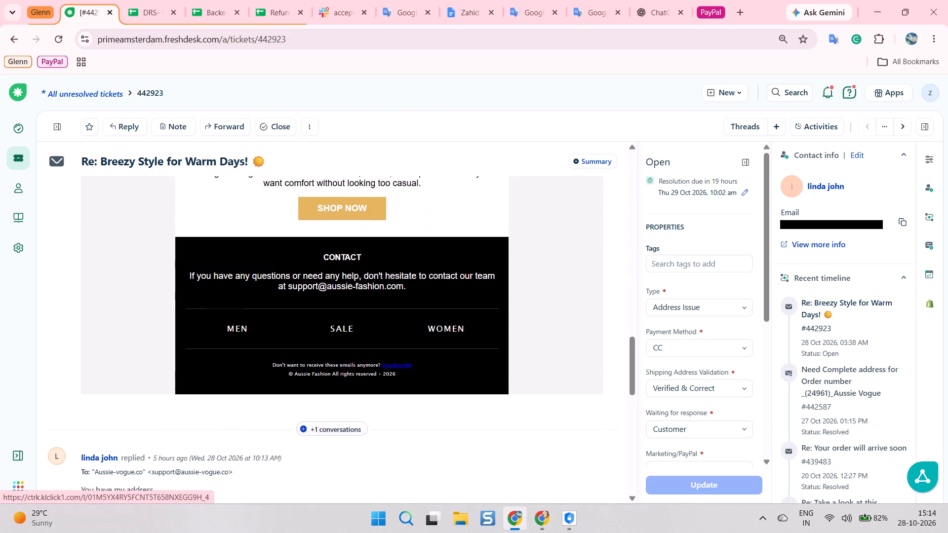
scroll(365, 341, down, 1)
click(321, 419)
scroll(324, 414, down, 1)
scroll(331, 359, down, 3)
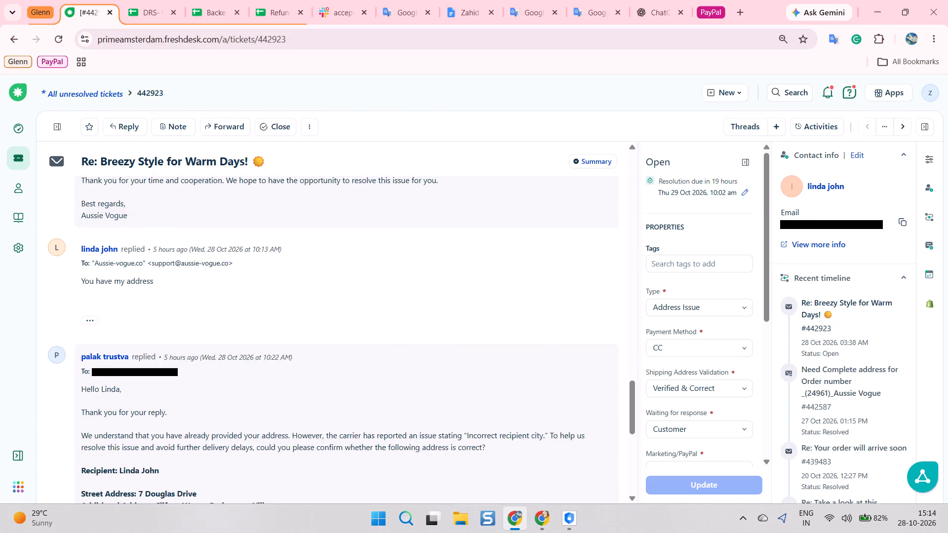
scroll(417, 307, down, 5)
Copy the customer's email address from the ticket's contact info.
click(901, 223)
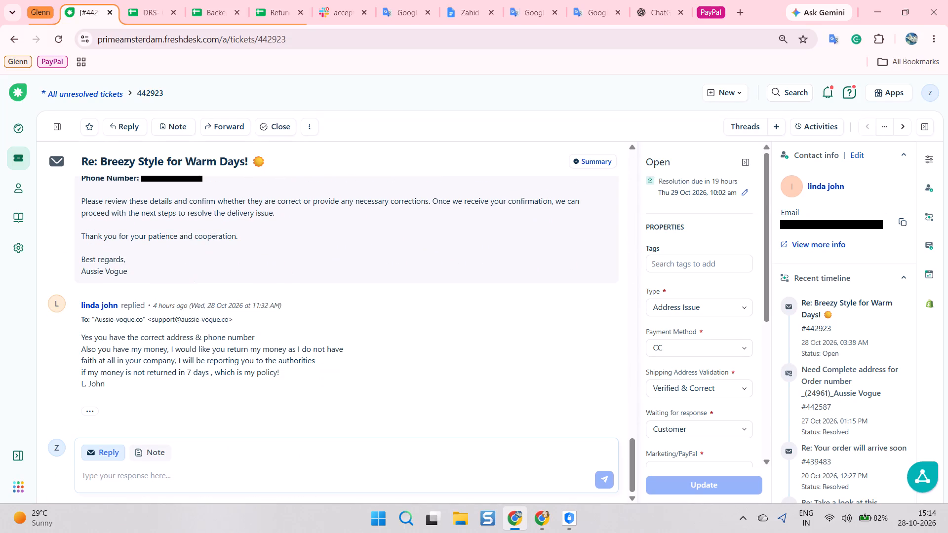
scroll(292, 252, down, 3)
scroll(256, 287, up, 3)
key(alt+Tab)
scroll(134, 28, up, 3)
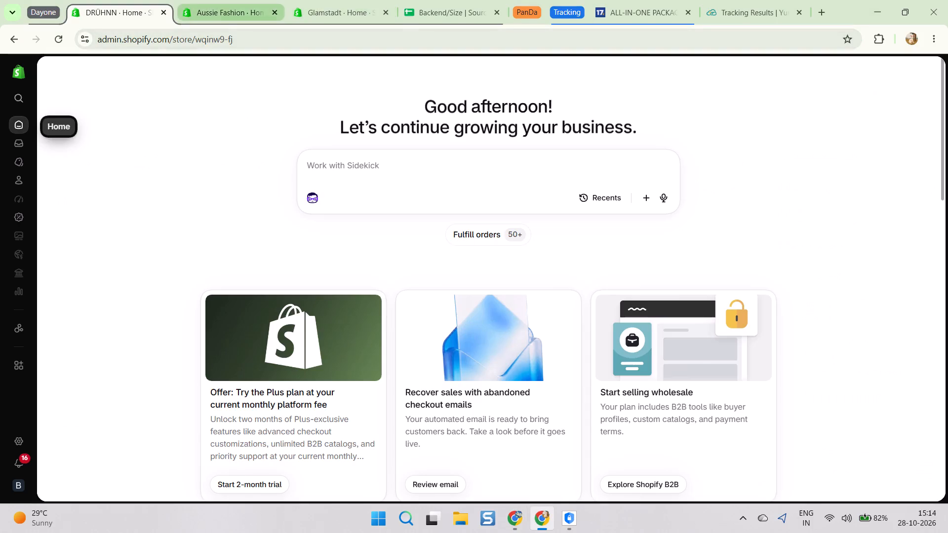
click(368, 0)
click(221, 0)
click(124, 0)
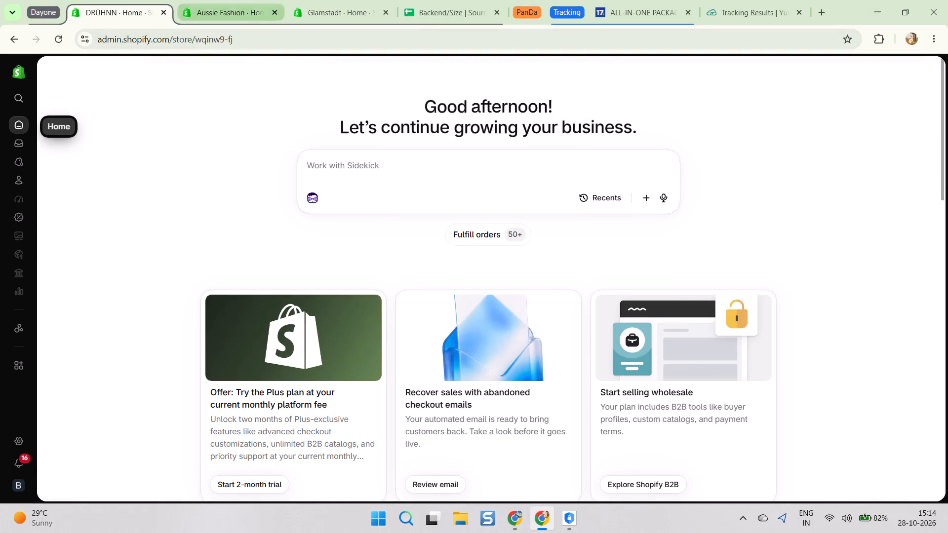
click(205, 0)
scroll(104, 106, up, 6)
click(12, 97)
key(ctrl+v)
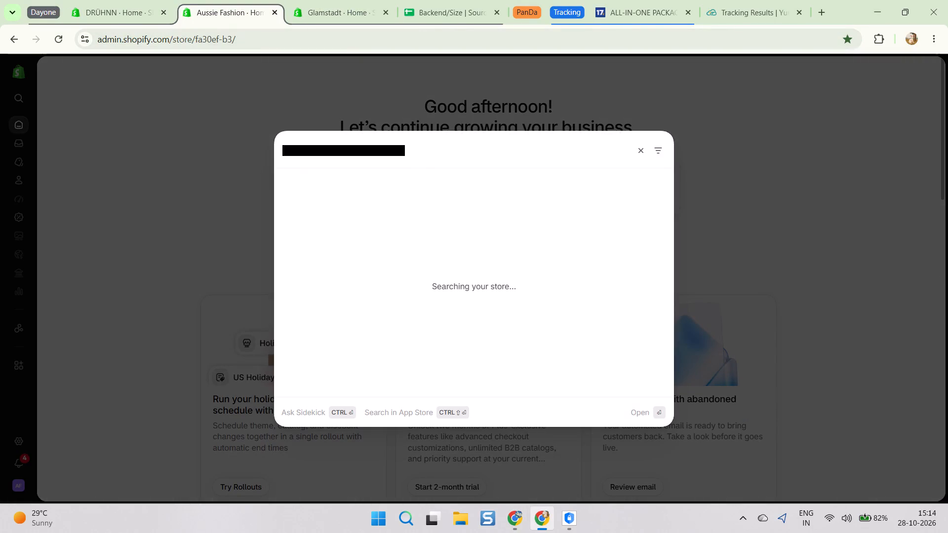
click(315, 238)
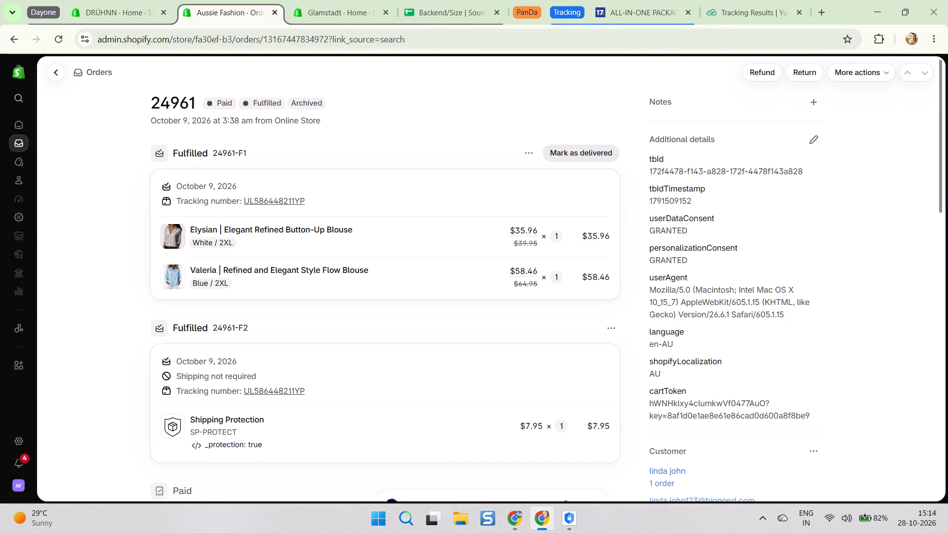
double_click(288, 212)
double_click(292, 207)
key(ctrl+c)
key(ctrl+c)
key(ctrl+c)
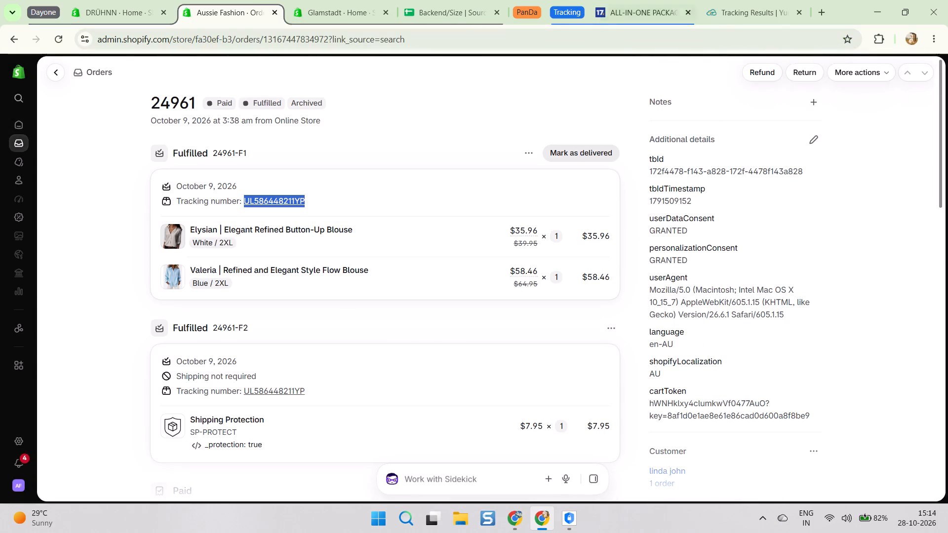
key(ctrl+c)
click(649, 0)
scroll(725, 127, up, 6)
click(928, 137)
key(ctrl+v)
click(813, 266)
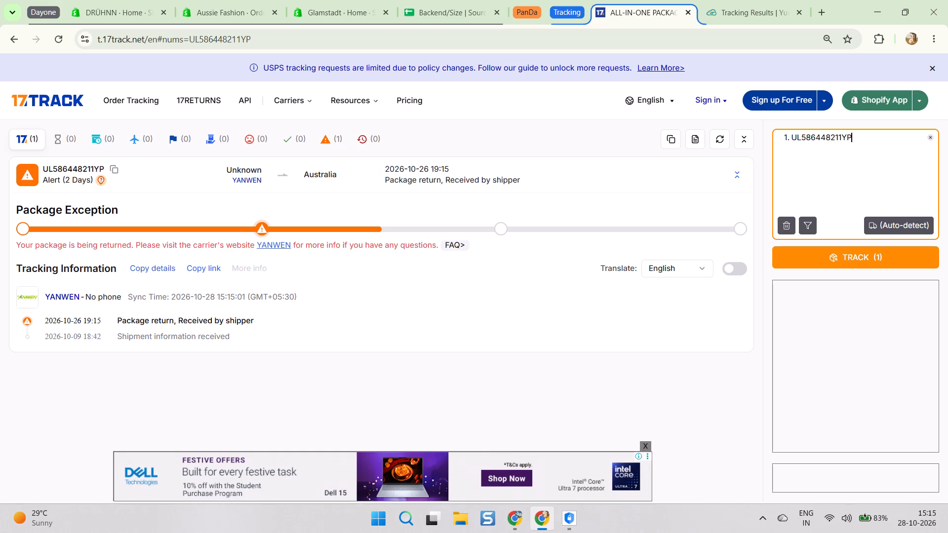
key(alt+Tab)
click(342, 267)
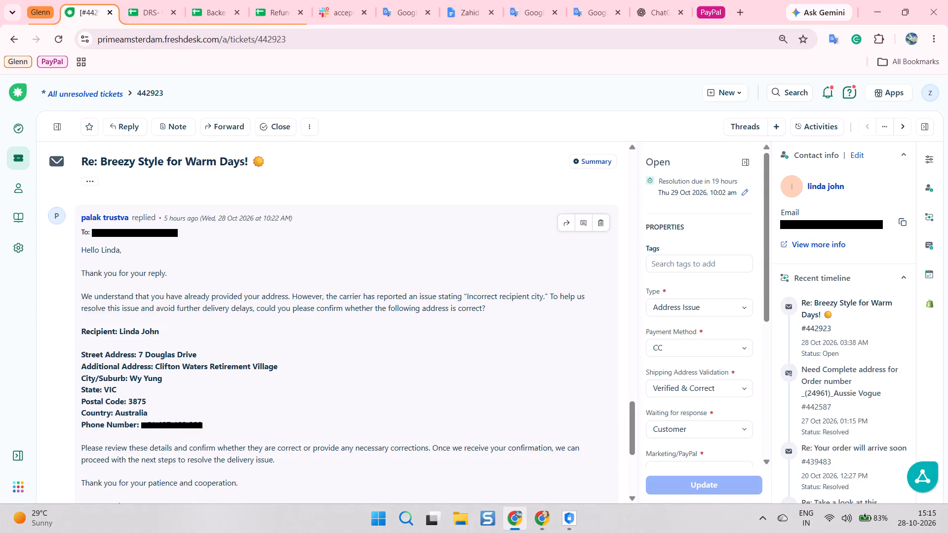
scroll(373, 318, down, 4)
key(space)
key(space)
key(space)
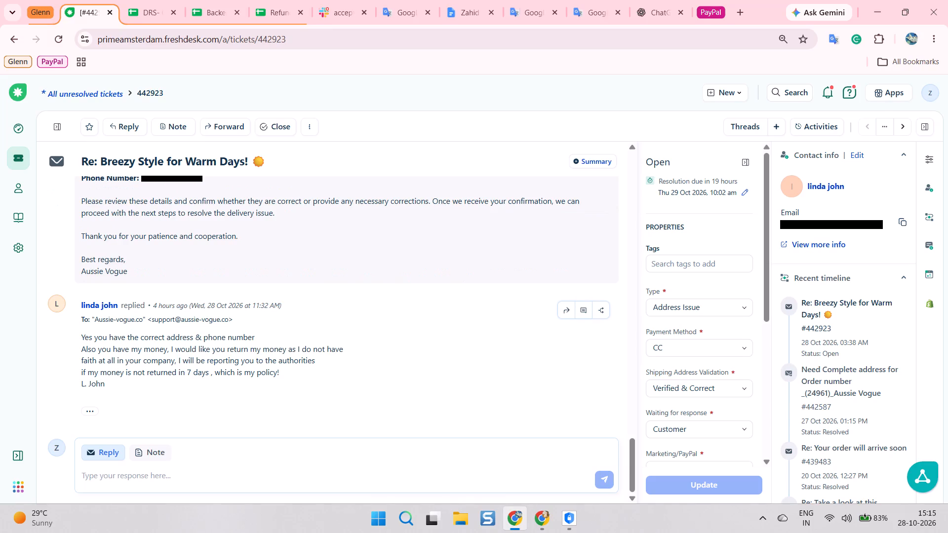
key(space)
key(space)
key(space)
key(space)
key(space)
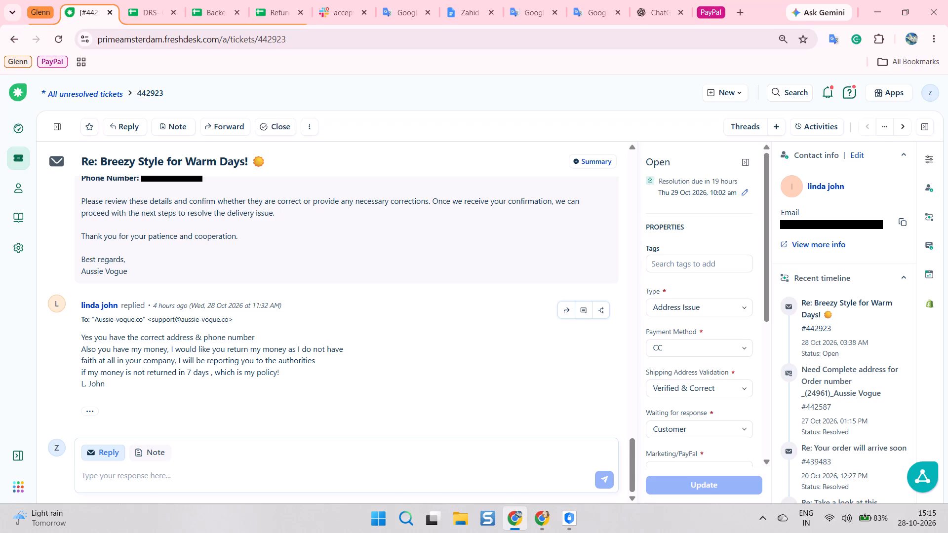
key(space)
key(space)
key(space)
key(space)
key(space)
click(407, 299)
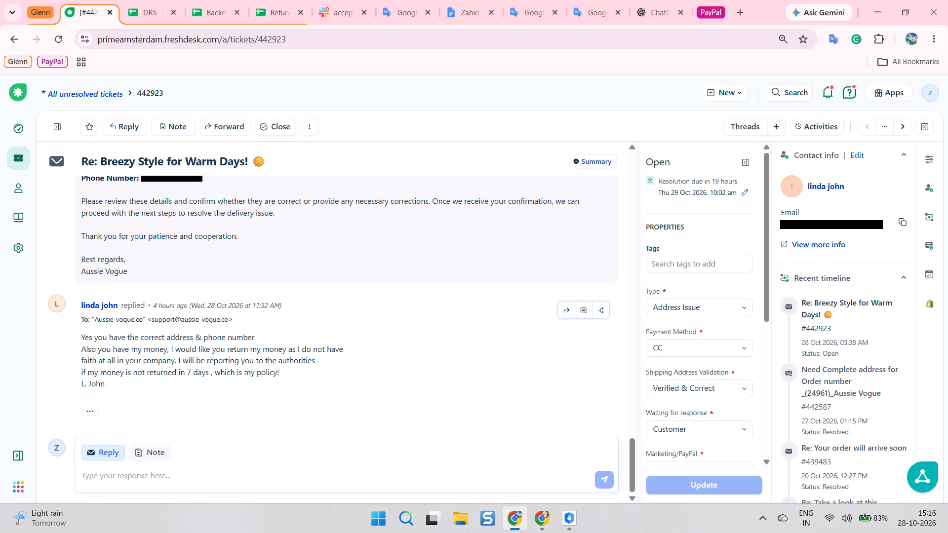
click(377, 294)
scroll(354, 293, up, 3)
scroll(445, 335, down, 2)
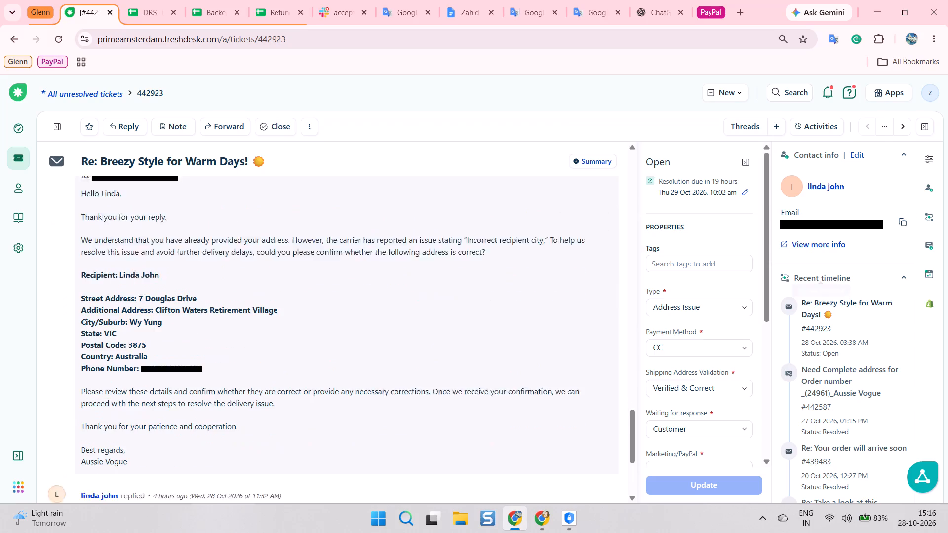
scroll(321, 310, up, 4)
scroll(282, 297, down, 2)
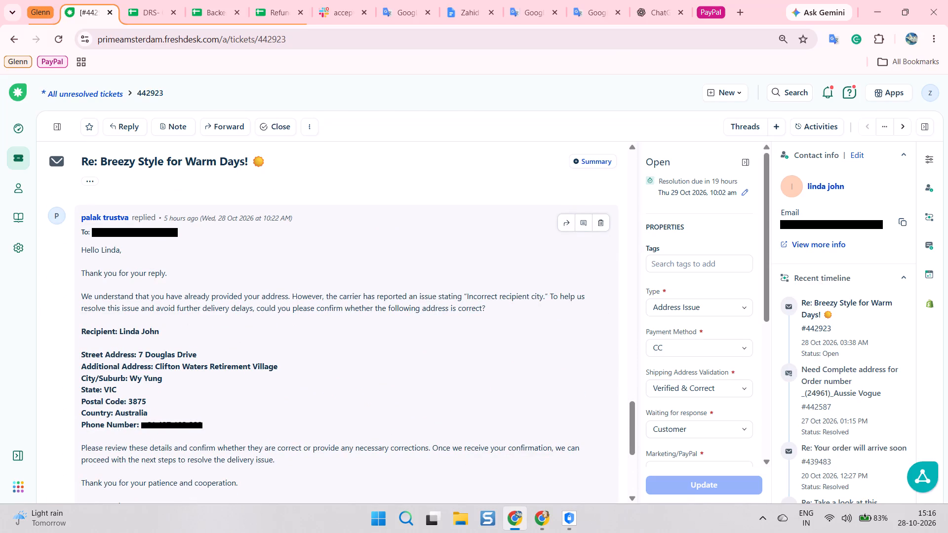
scroll(237, 303, left, 1)
scroll(312, 291, down, 2)
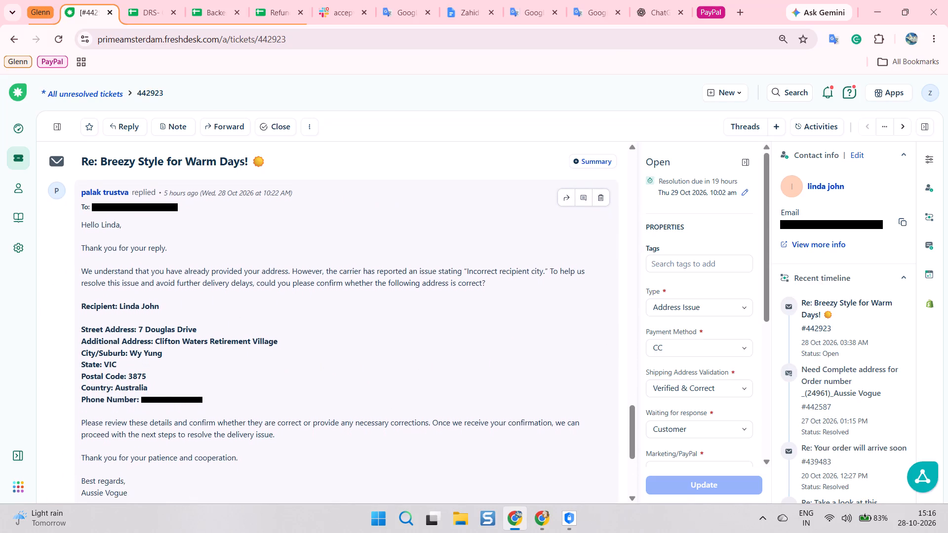
scroll(379, 276, down, 1)
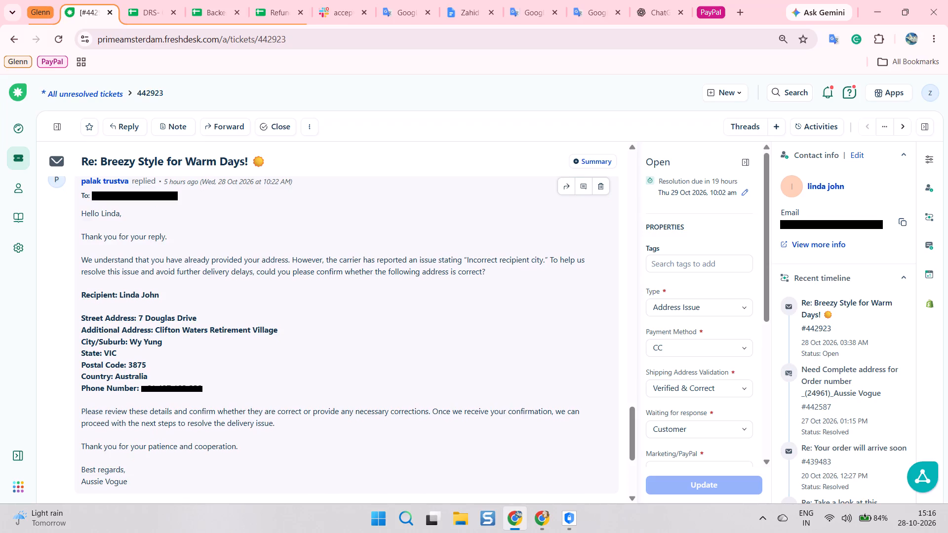
scroll(449, 272, down, 1)
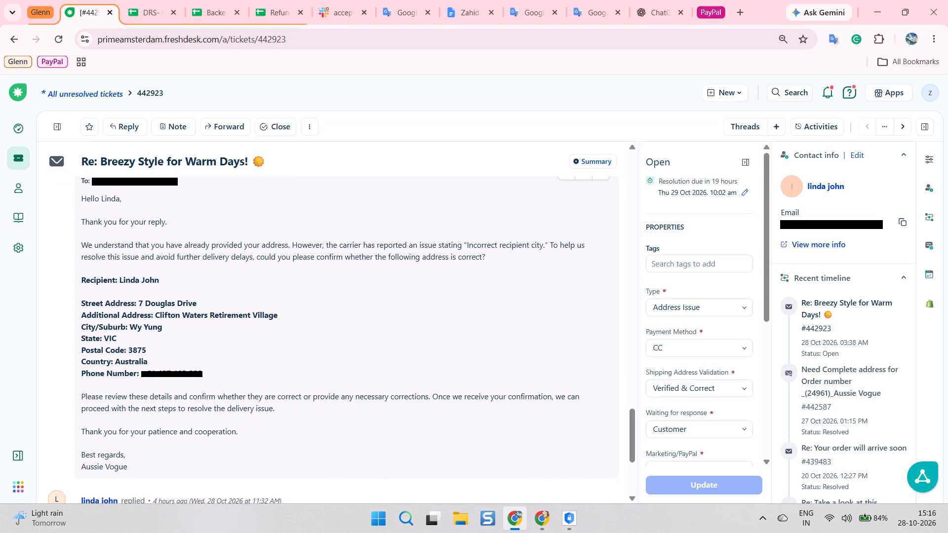
scroll(141, 280, down, 1)
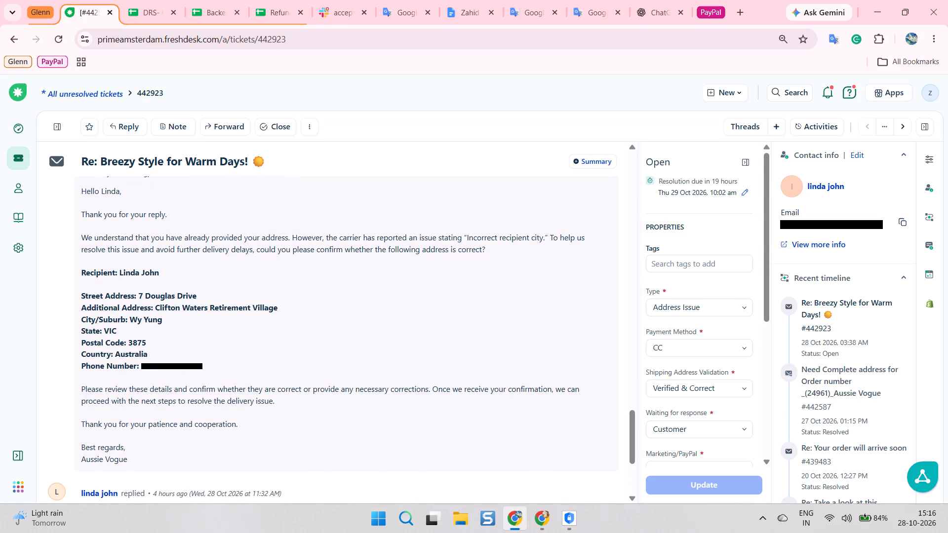
scroll(212, 265, down, 3)
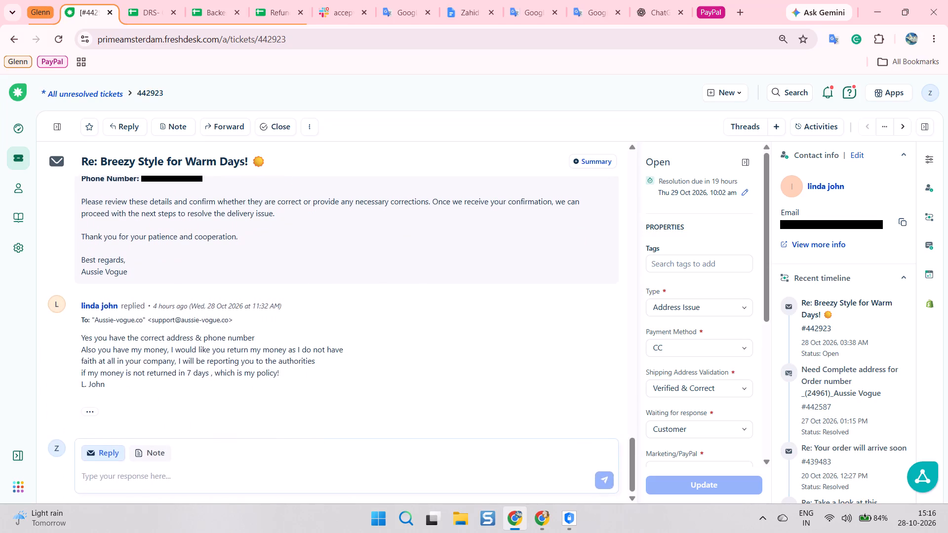
scroll(190, 284, down, 5)
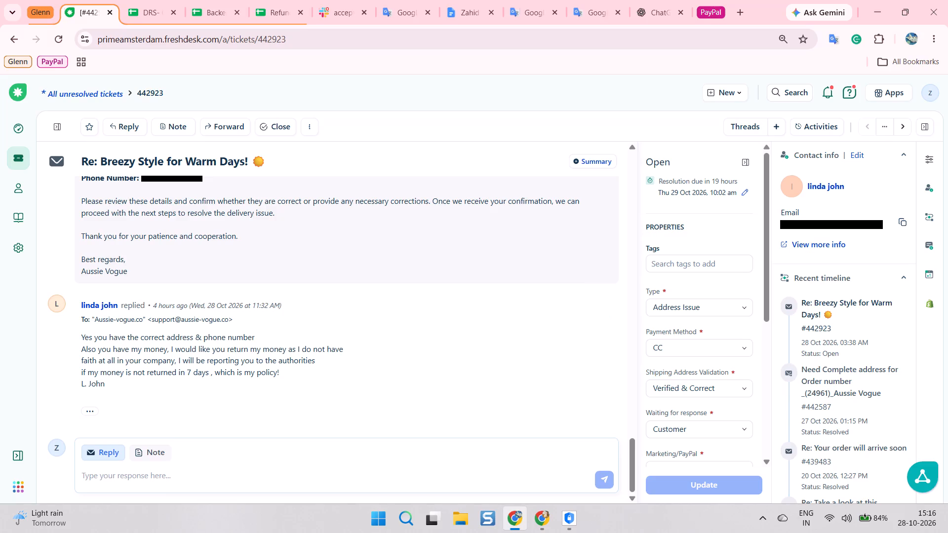
scroll(187, 297, up, 2)
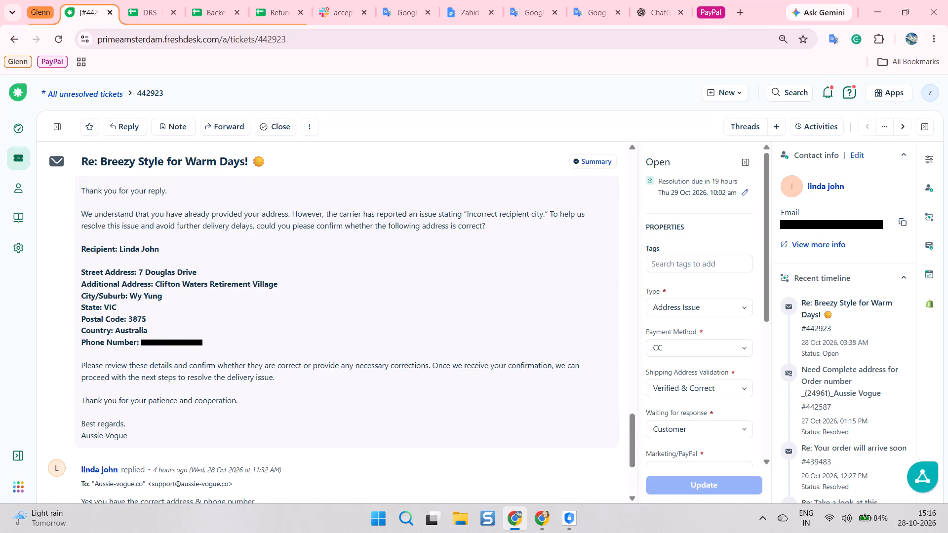
scroll(217, 294, down, 3)
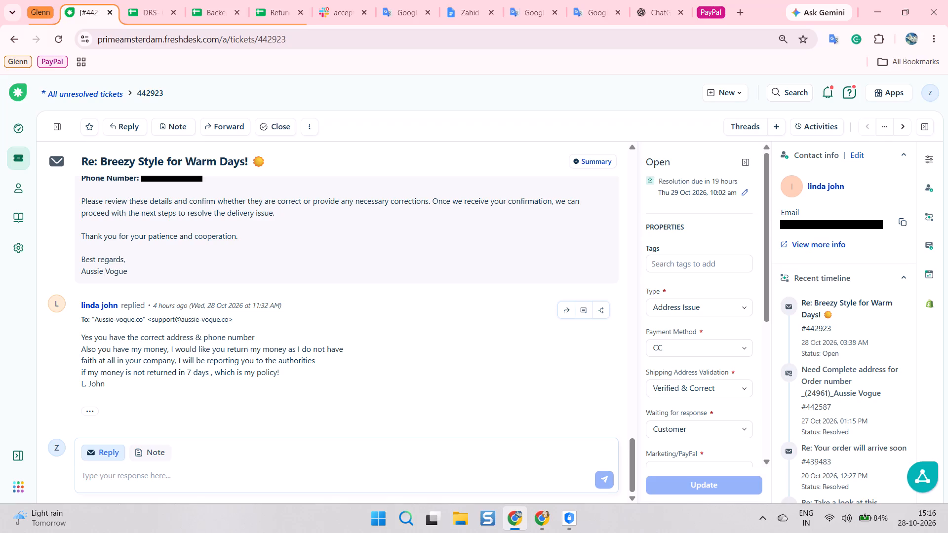
scroll(136, 372, down, 2)
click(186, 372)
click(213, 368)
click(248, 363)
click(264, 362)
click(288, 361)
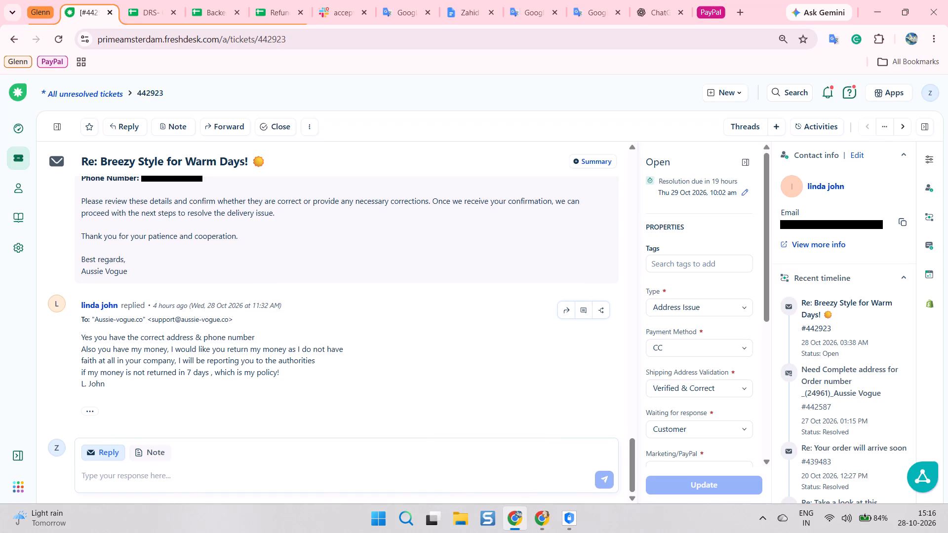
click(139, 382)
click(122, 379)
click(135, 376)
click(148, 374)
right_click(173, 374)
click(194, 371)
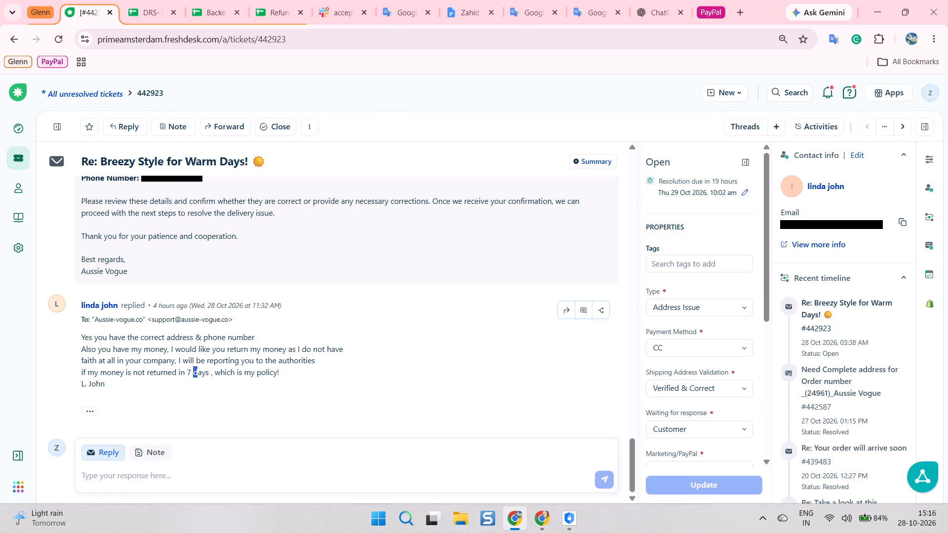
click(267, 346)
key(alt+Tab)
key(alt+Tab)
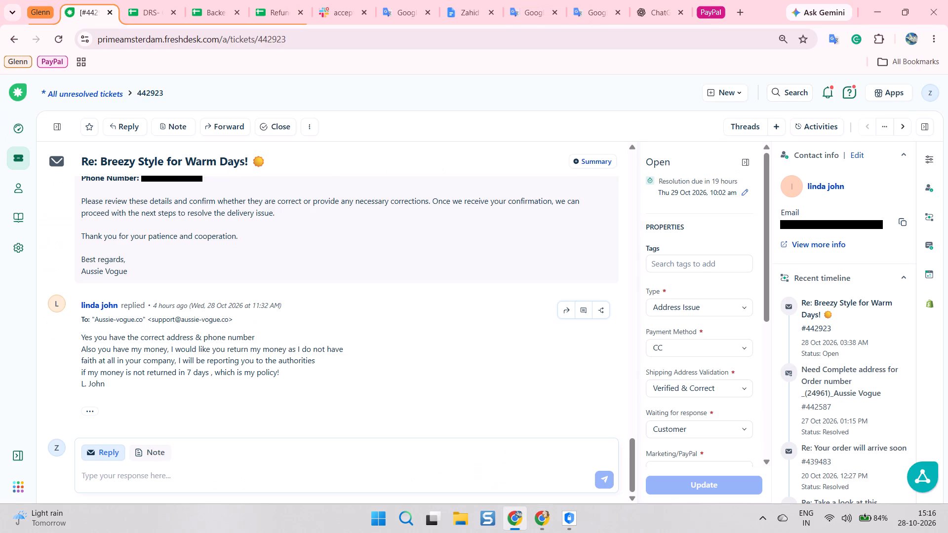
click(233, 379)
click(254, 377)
key(alt+Tab)
click(221, 1)
scroll(222, 99, up, 7)
click(340, 158)
scroll(321, 167, up, 3)
click(323, 168)
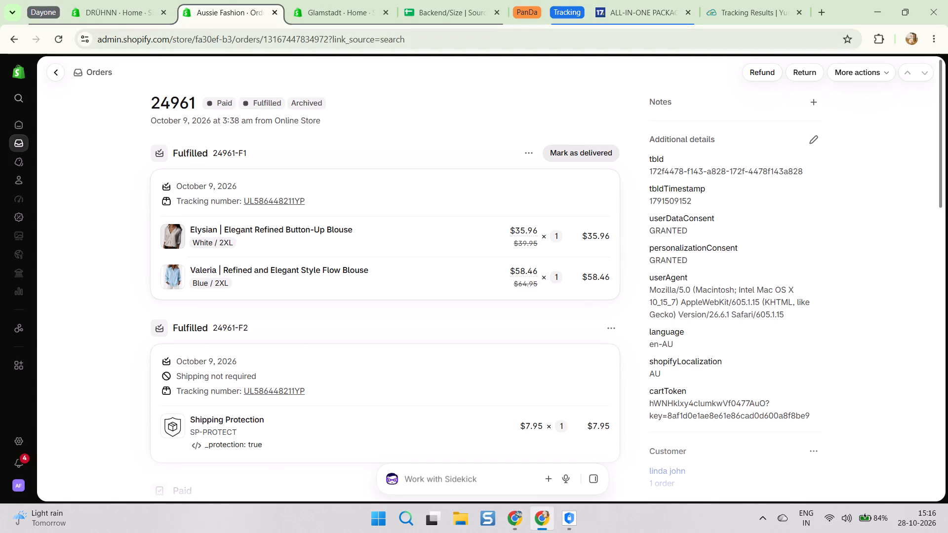
scroll(488, 113, down, 2)
scroll(515, 72, down, 4)
scroll(520, 121, up, 10)
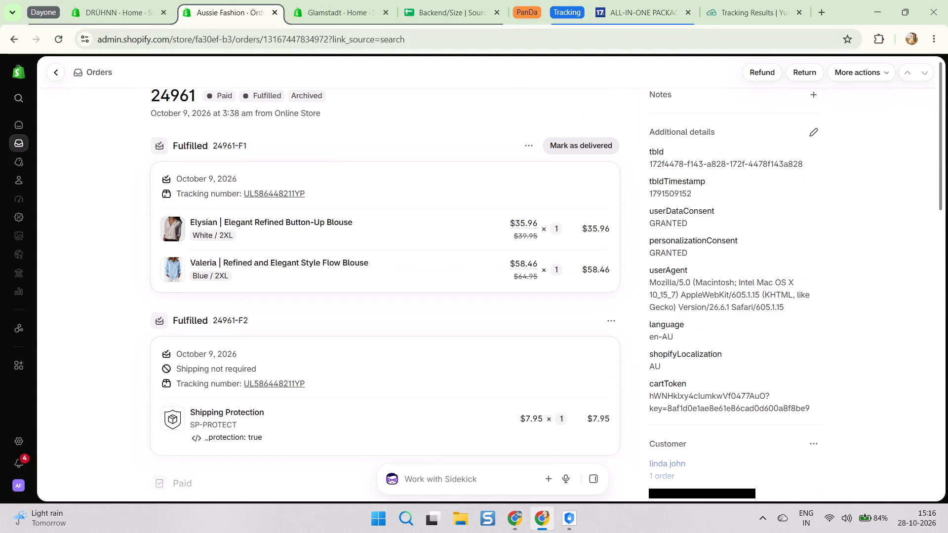
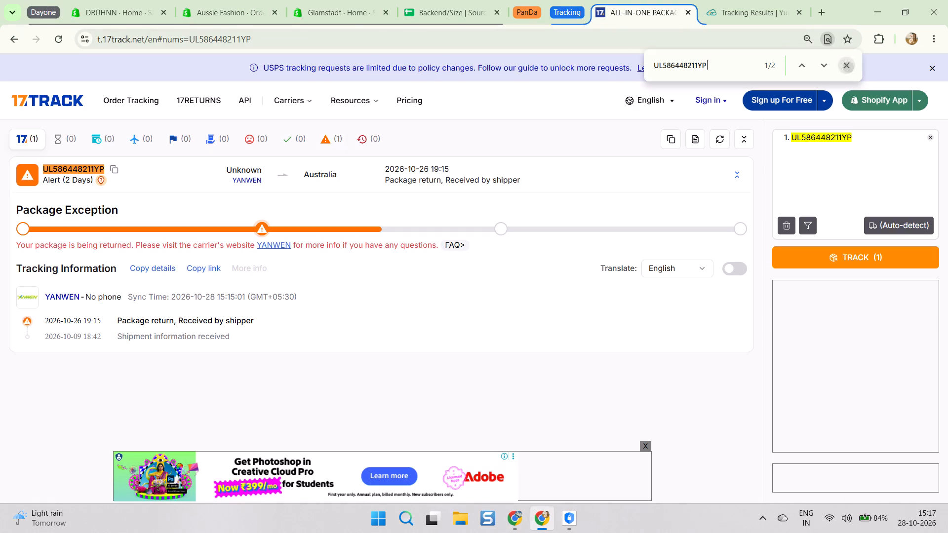
scroll(344, 254, up, 1)
click(281, 394)
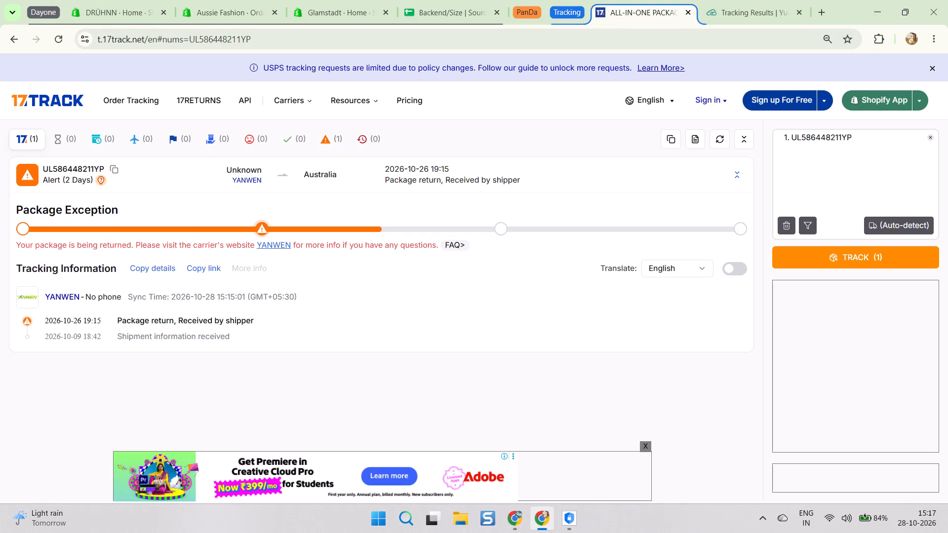
scroll(185, 333, up, 1)
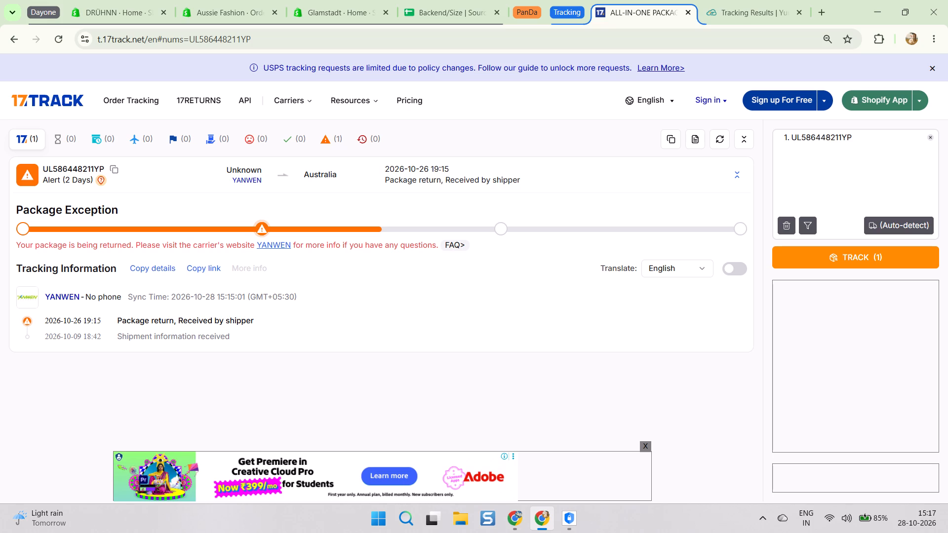
scroll(171, 317, up, 2)
click(201, 371)
key(shift+x)
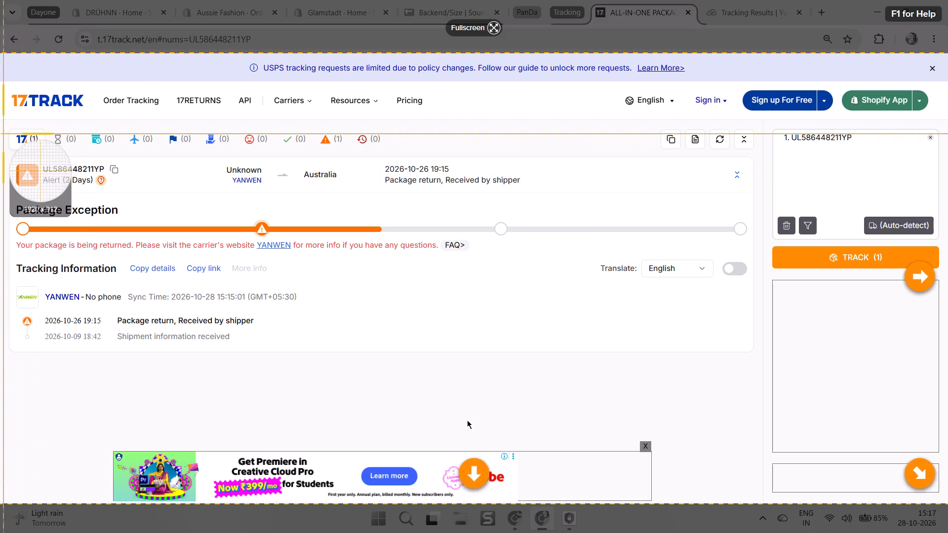
drag(4, 124, 757, 387)
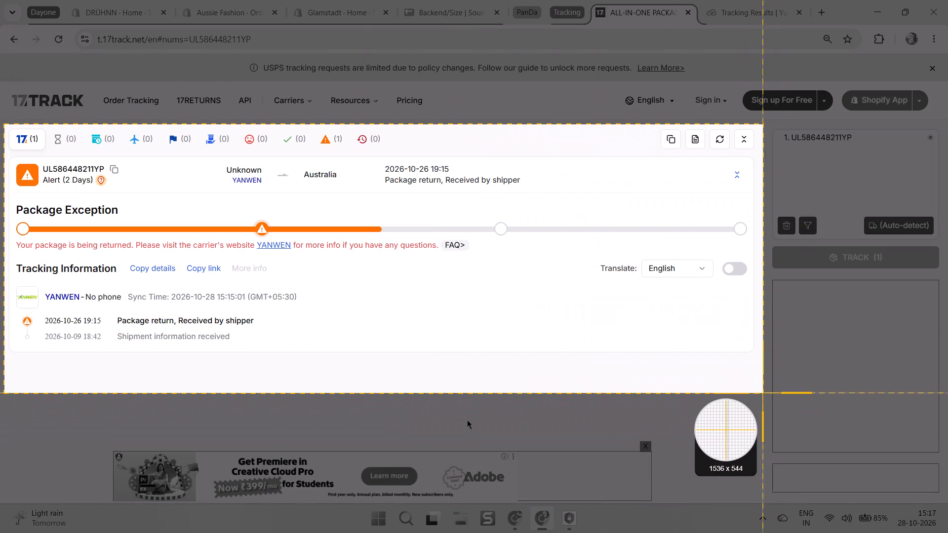
drag(757, 387, 756, 361)
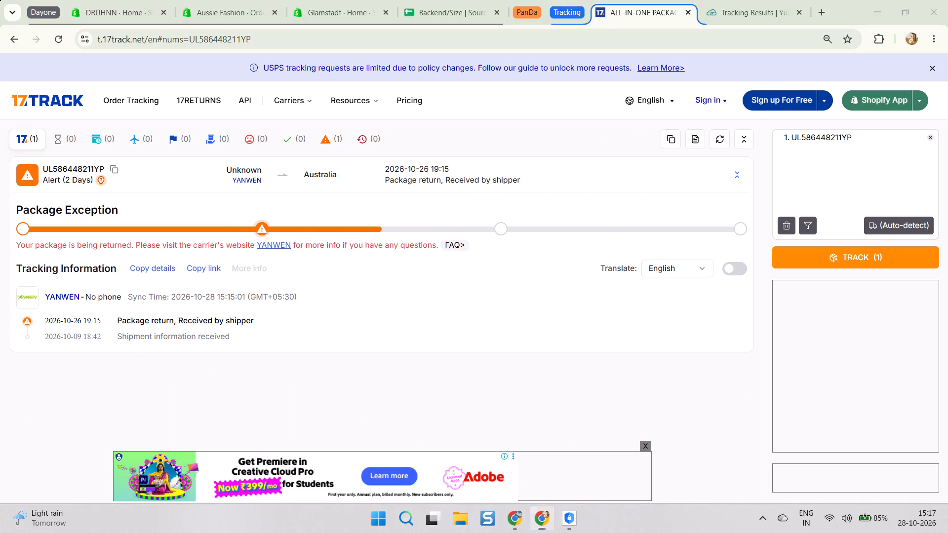
click(227, 383)
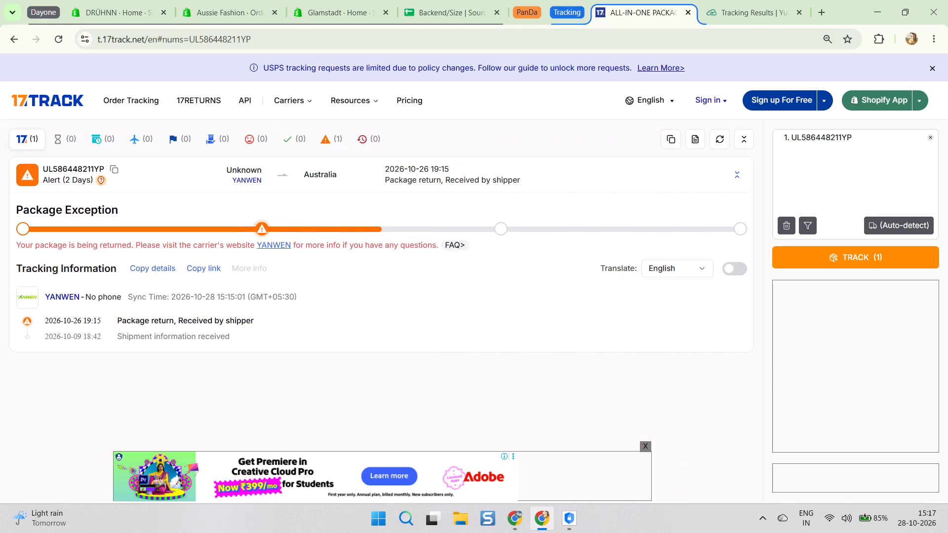
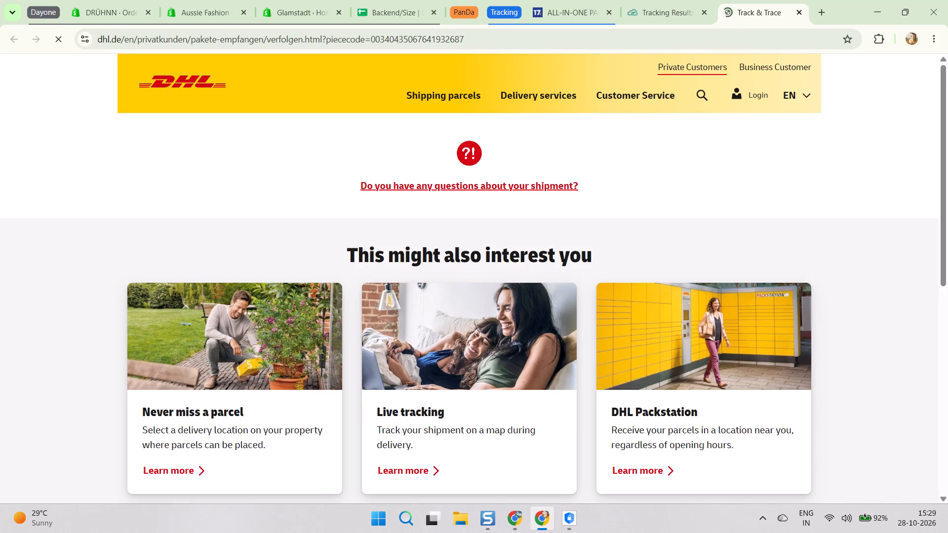
scroll(592, 209, down, 7)
scroll(433, 243, up, 9)
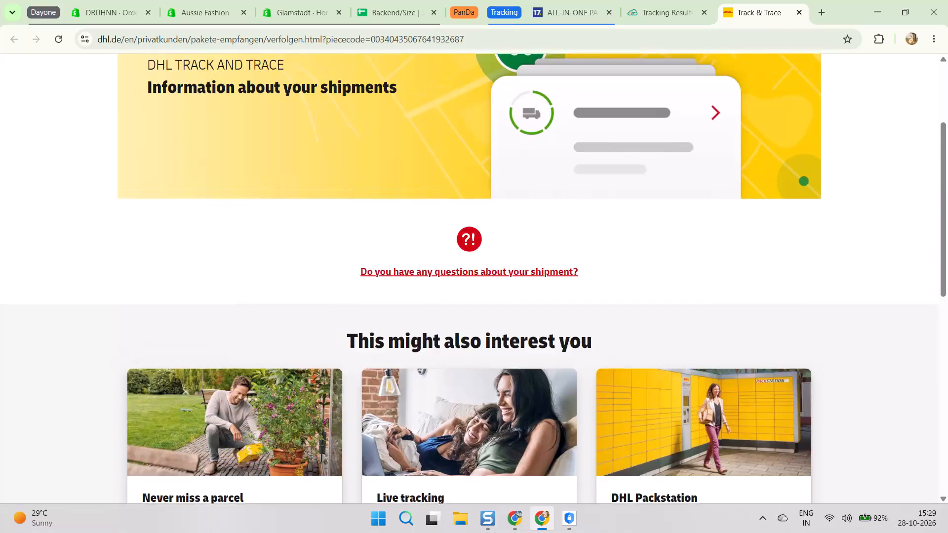
scroll(476, 274, up, 7)
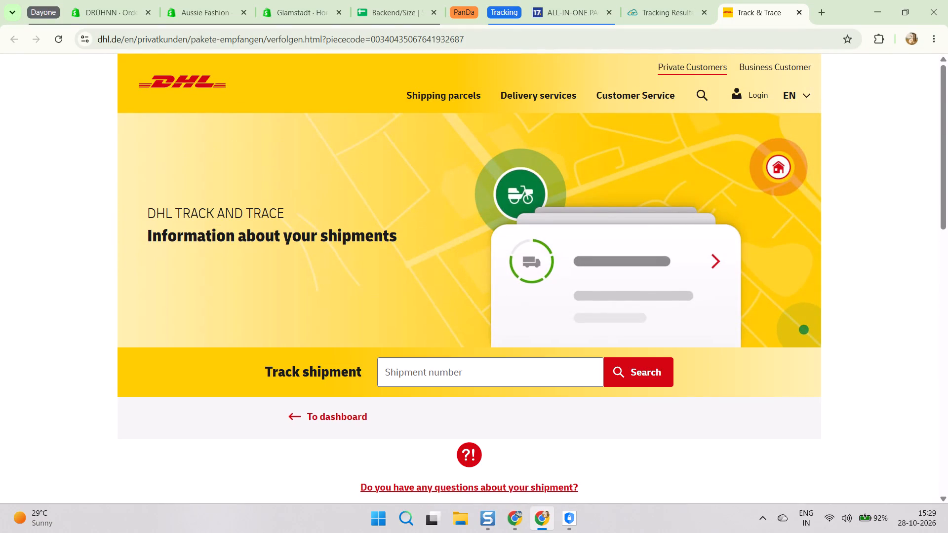
scroll(509, 411, down, 1)
click(443, 283)
click(447, 294)
key(ctrl+v)
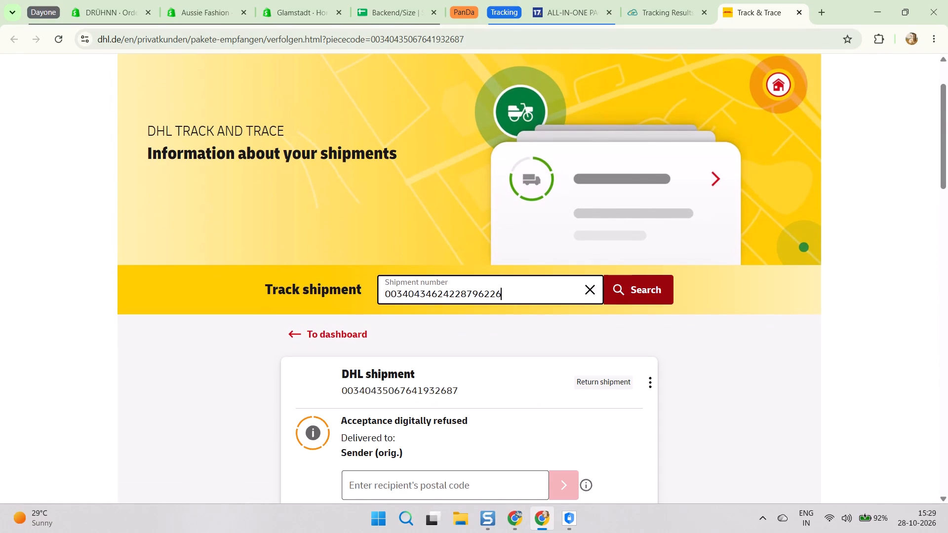
click(629, 291)
scroll(501, 273, down, 3)
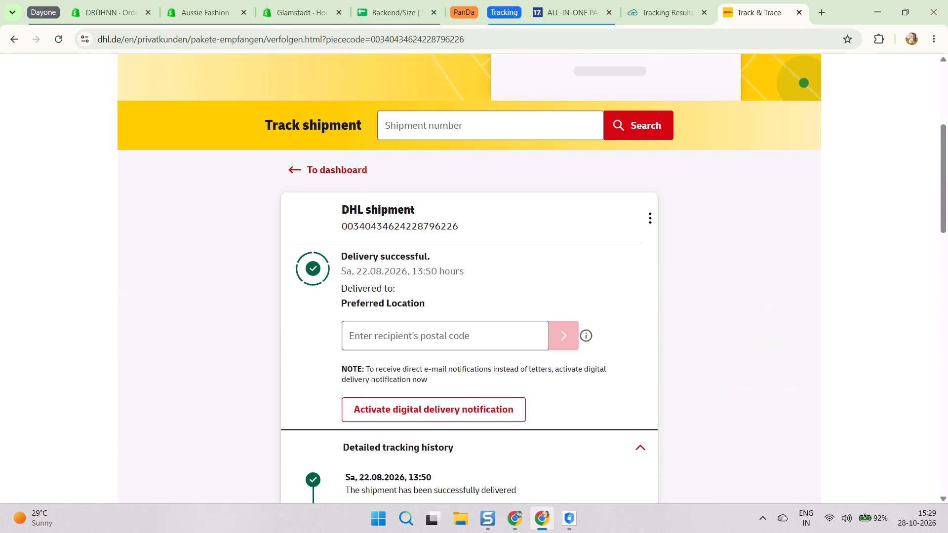
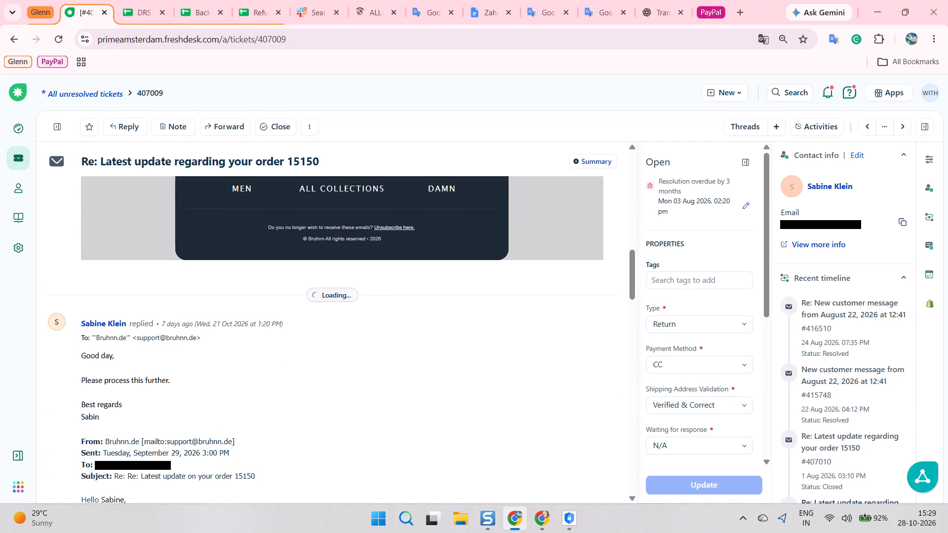
Examine the conversation in ticket #407009 down to its latest messages and check the DRS- October 2026 sheet.
scroll(343, 293, down, 2)
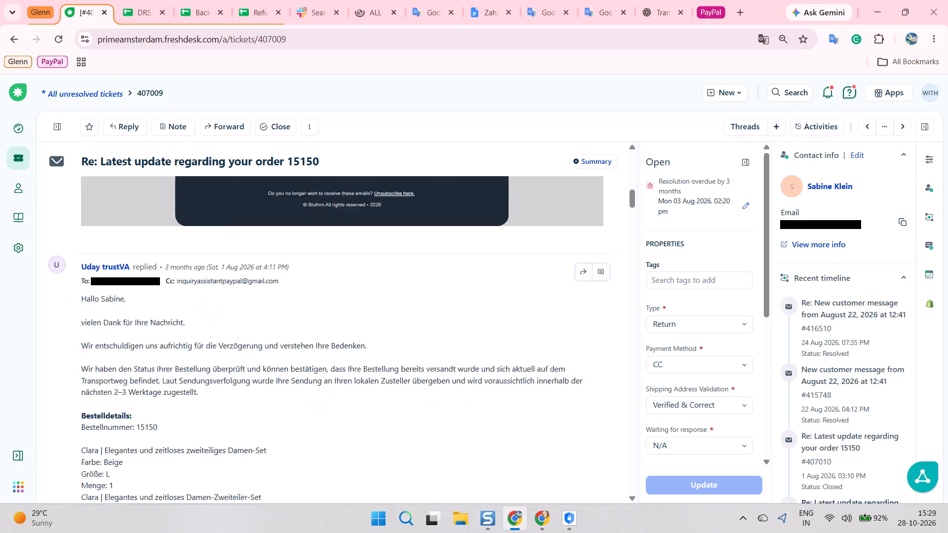
scroll(368, 285, down, 20)
scroll(368, 285, down, 6)
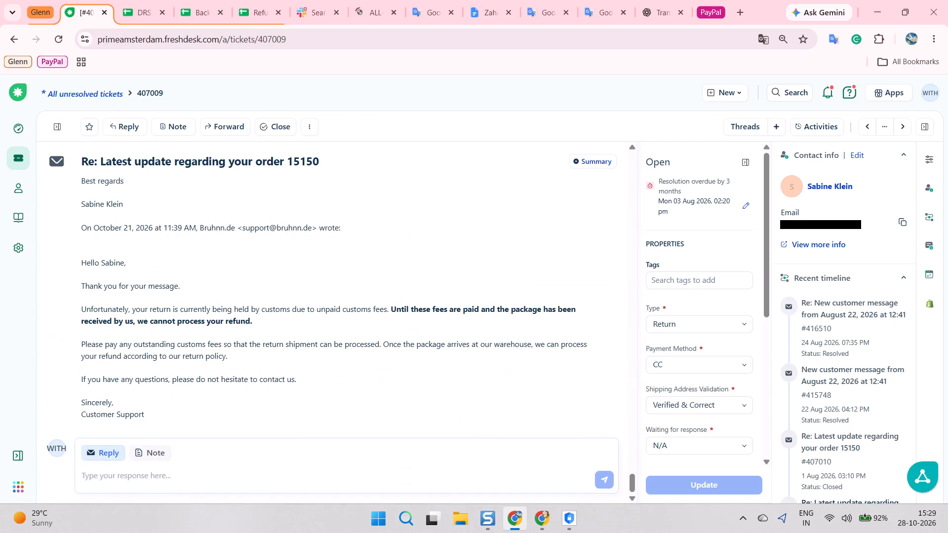
scroll(332, 311, down, 3)
click(142, 0)
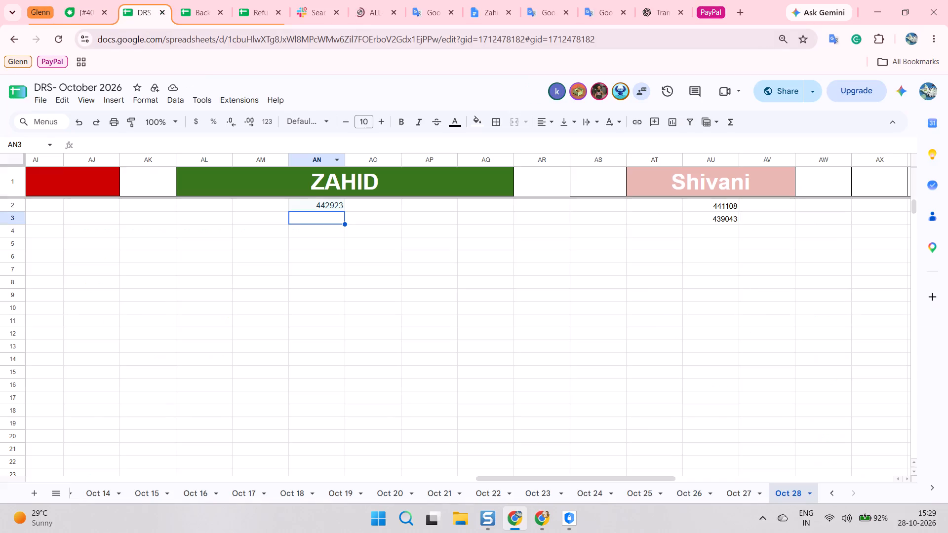
click(74, 0)
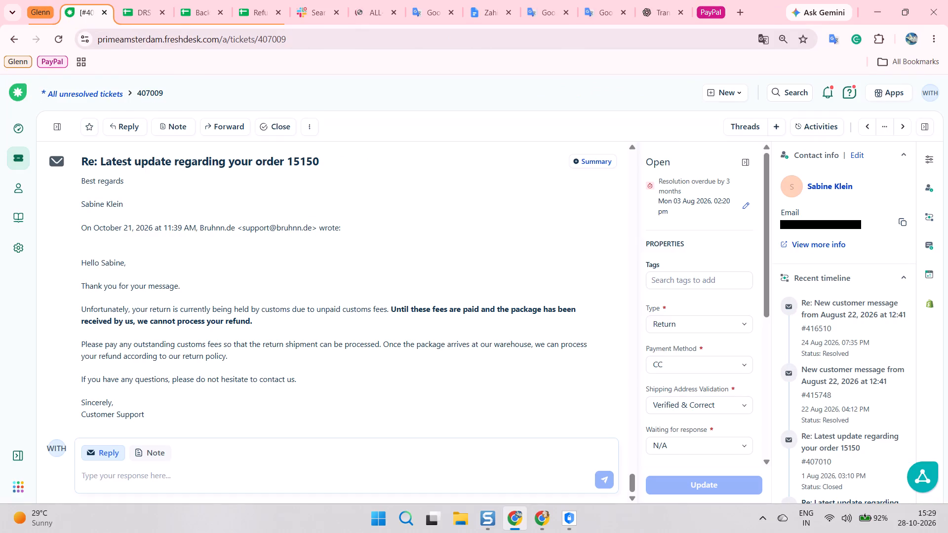
click(324, 294)
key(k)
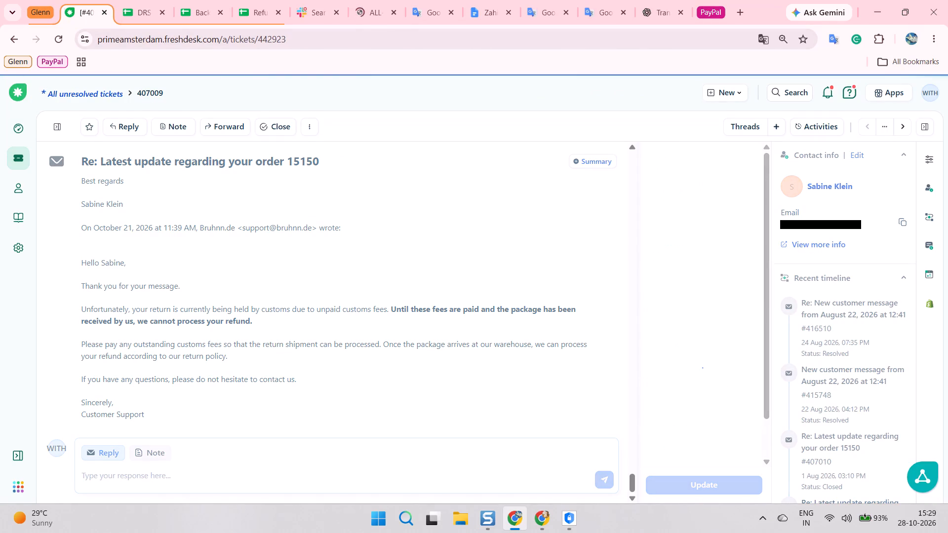
scroll(694, 280, down, 2)
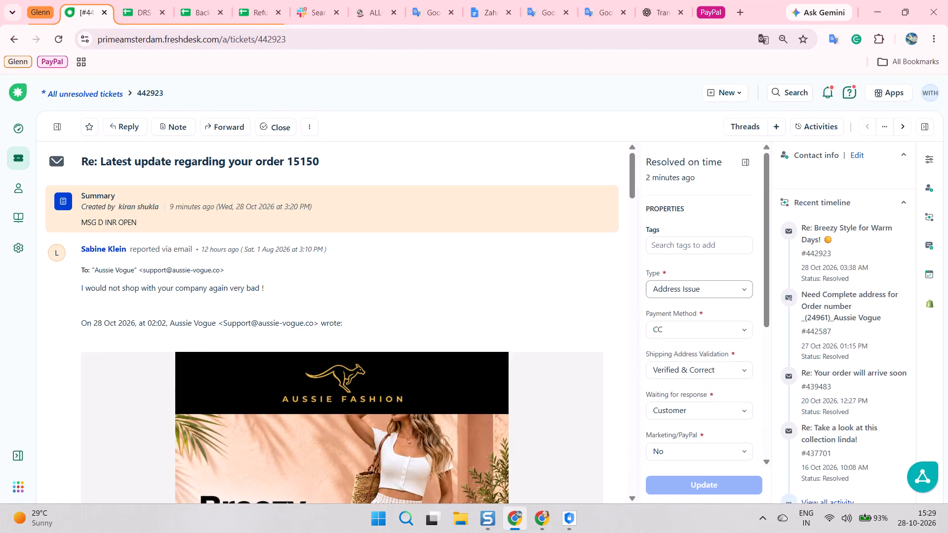
click(677, 328)
click(681, 372)
key(Tab)
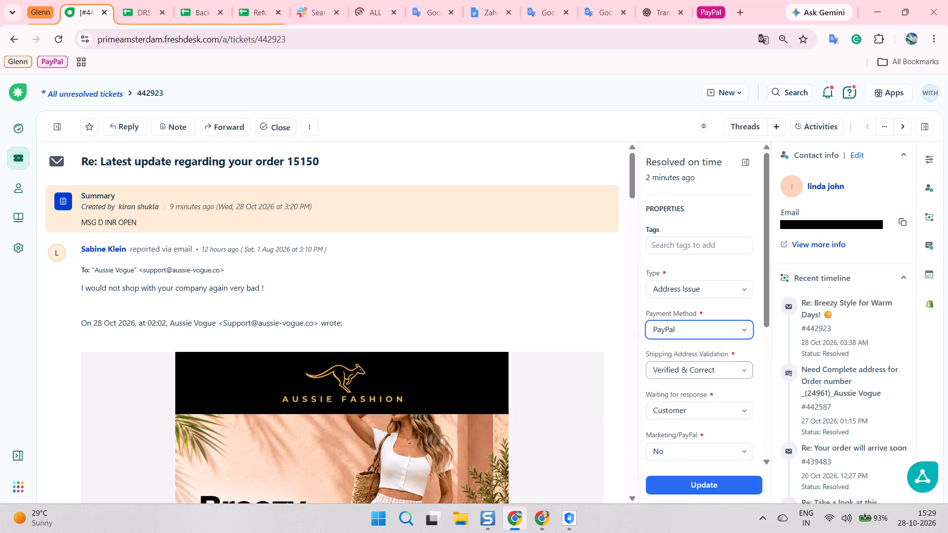
key(Tab)
key(Tab)
key(Tab)
key(Tab)
key(Tab)
key(Tab)
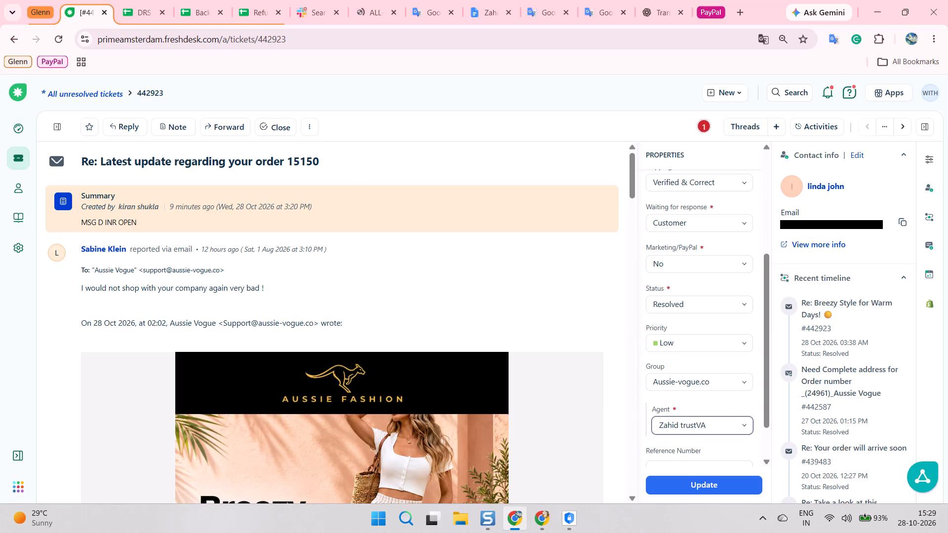
click(704, 492)
click(709, 489)
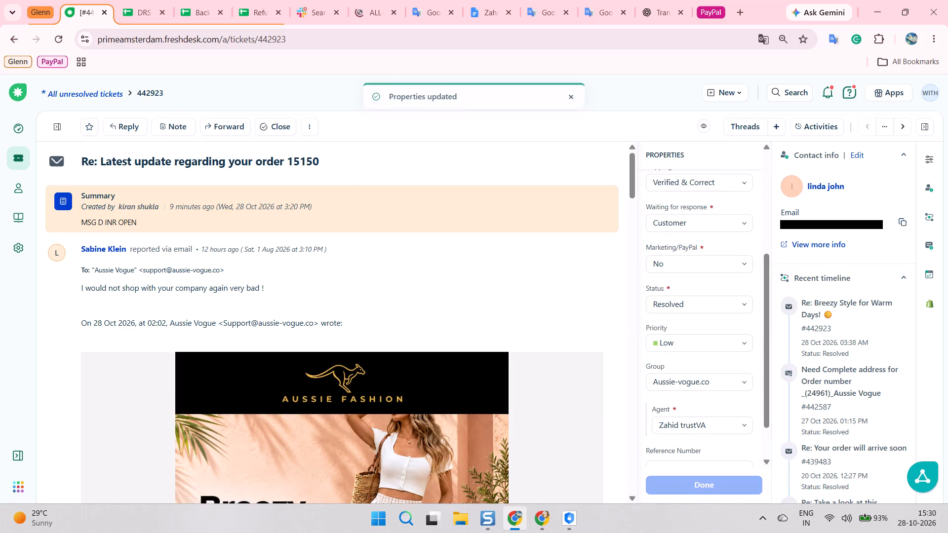
scroll(729, 372, up, 4)
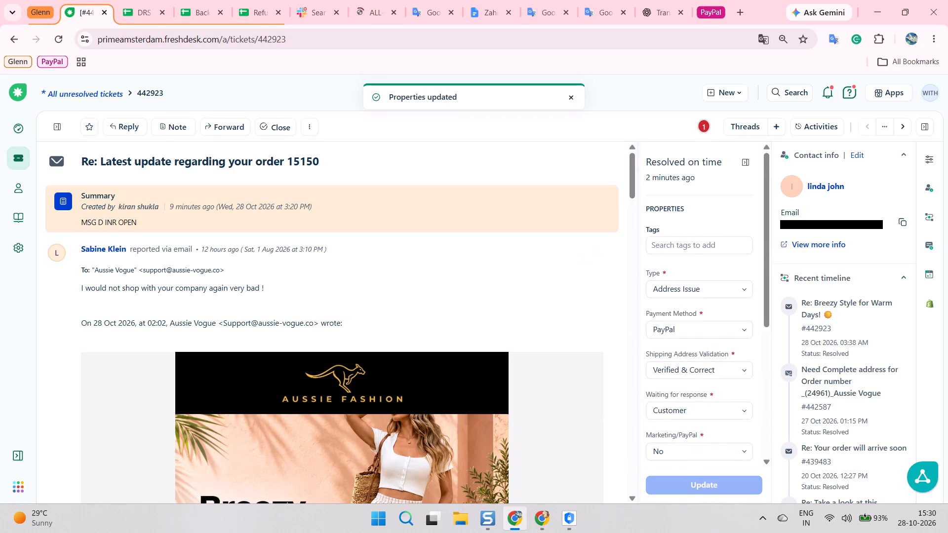
click(482, 296)
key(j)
scroll(337, 267, down, 2)
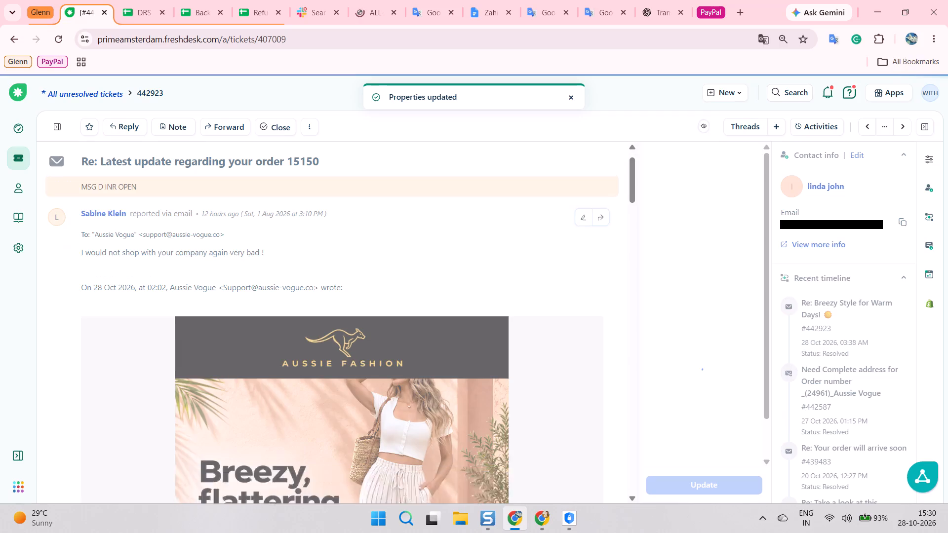
scroll(337, 266, down, 9)
scroll(369, 289, down, 13)
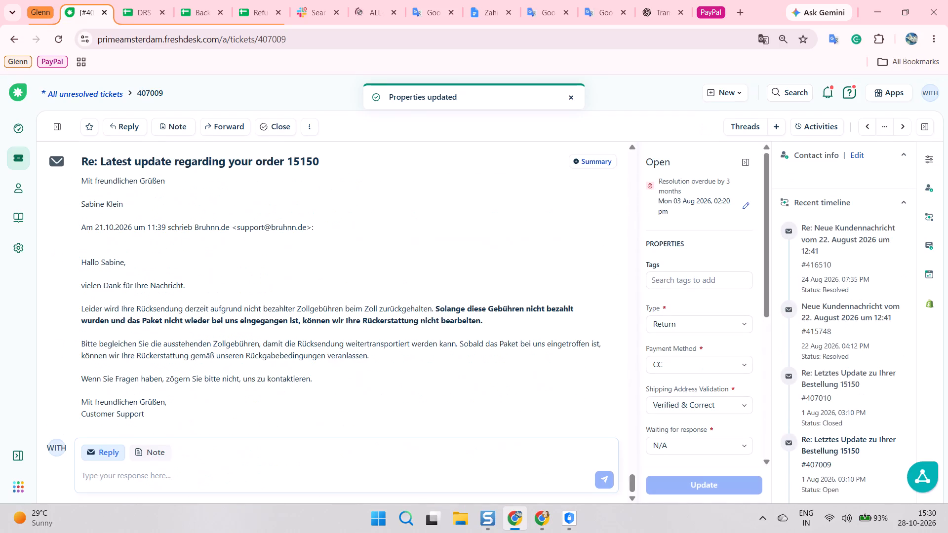
scroll(364, 285, down, 7)
scroll(437, 273, up, 4)
key(alt+Tab)
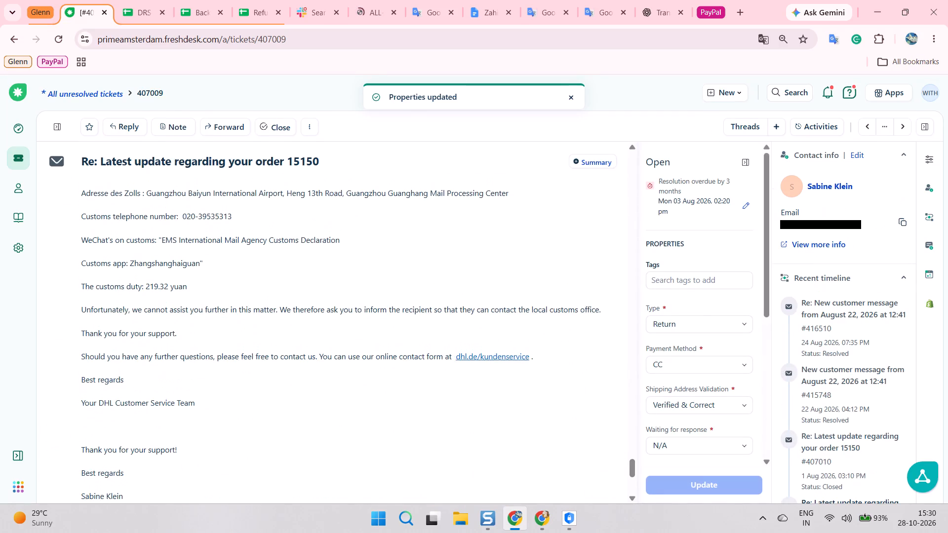
scroll(286, 112, down, 10)
scroll(562, 218, up, 11)
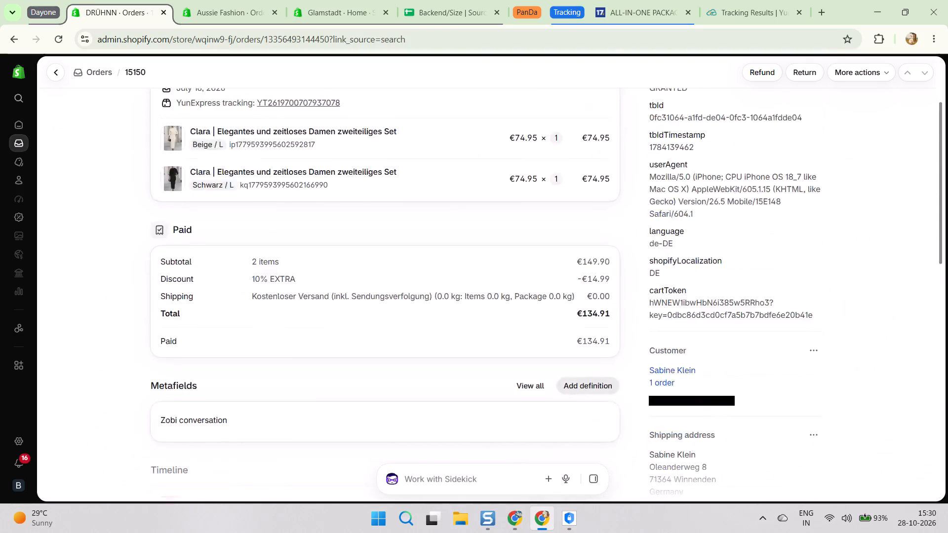
scroll(387, 171, up, 8)
click(383, 137)
scroll(466, 163, down, 4)
key(alt+Tab)
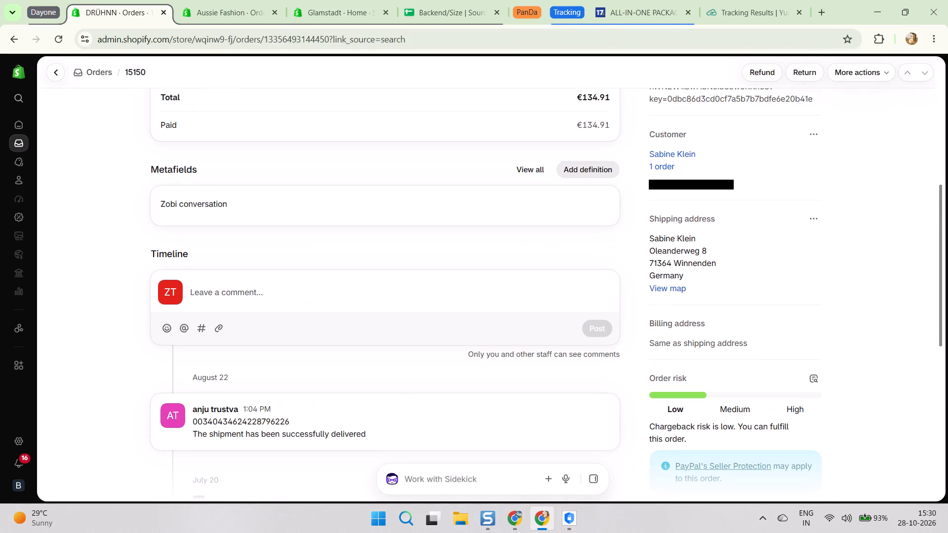
scroll(695, 311, down, 2)
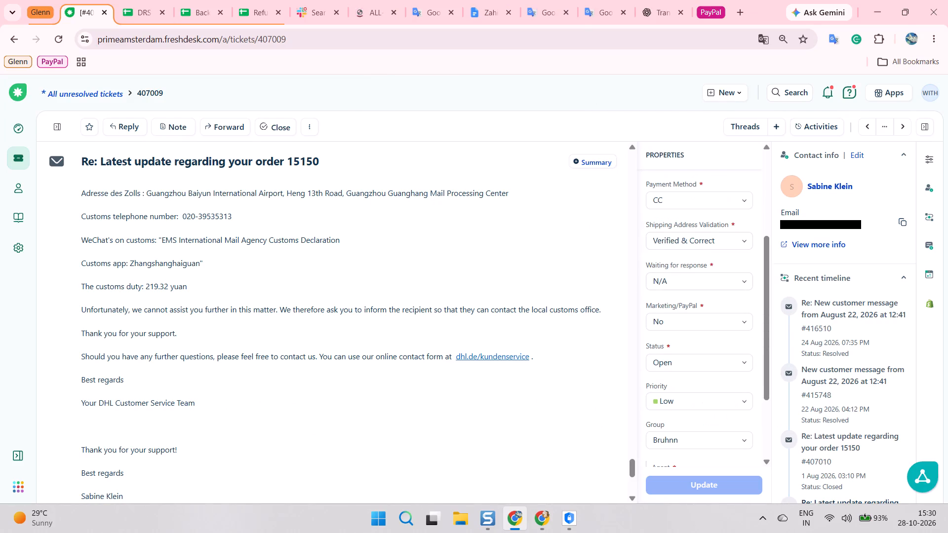
click(688, 198)
click(687, 242)
scroll(712, 339, down, 4)
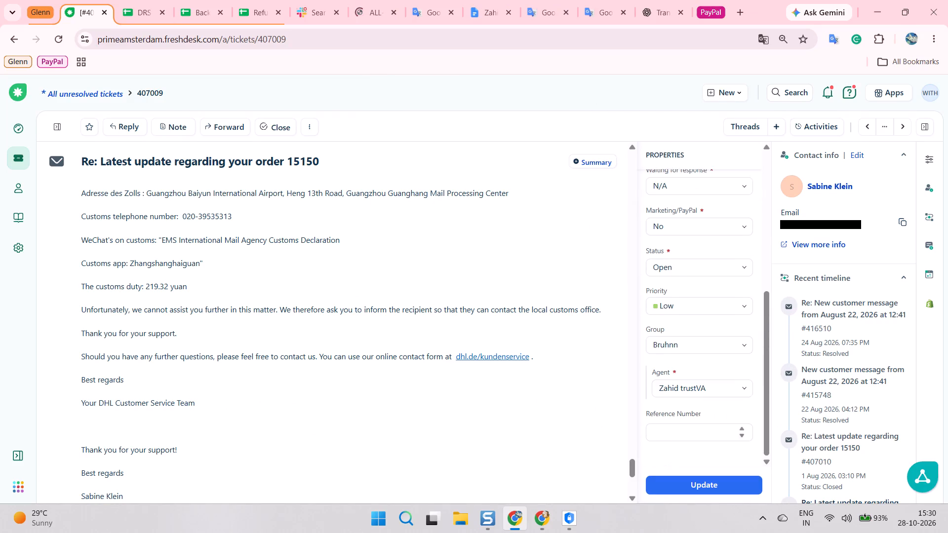
scroll(727, 445, down, 3)
click(717, 486)
scroll(387, 375, down, 7)
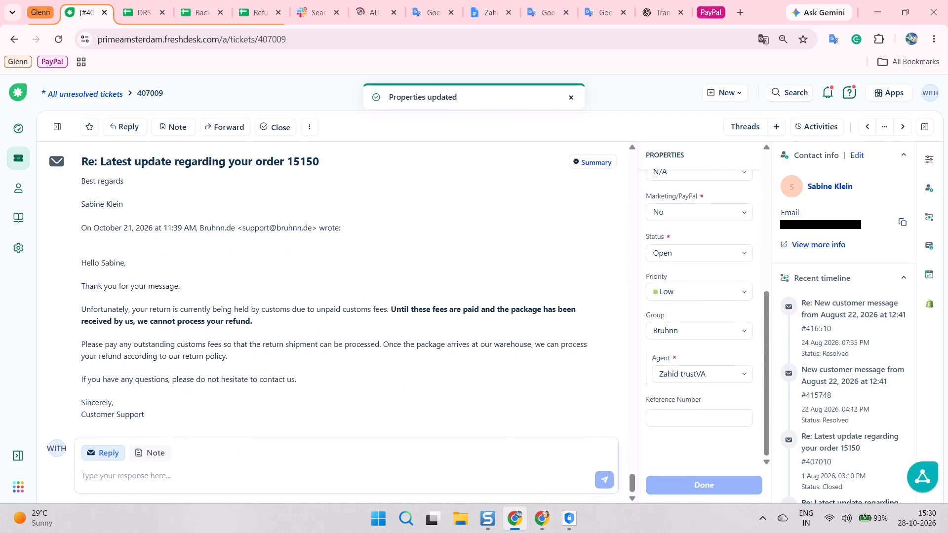
scroll(376, 313, down, 1)
scroll(364, 318, up, 8)
key(alt+Tab)
scroll(528, 230, down, 4)
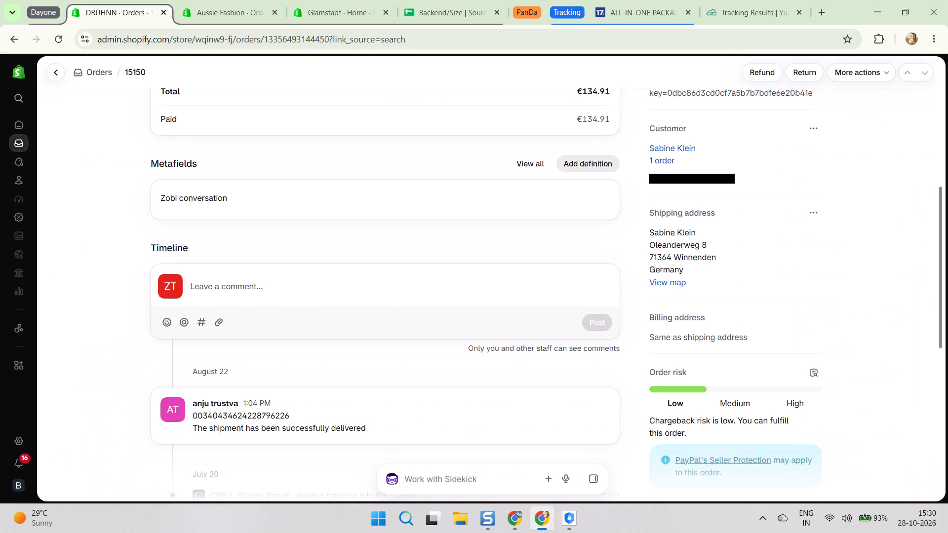
scroll(692, 203, up, 4)
scroll(740, 220, up, 1)
click(814, 268)
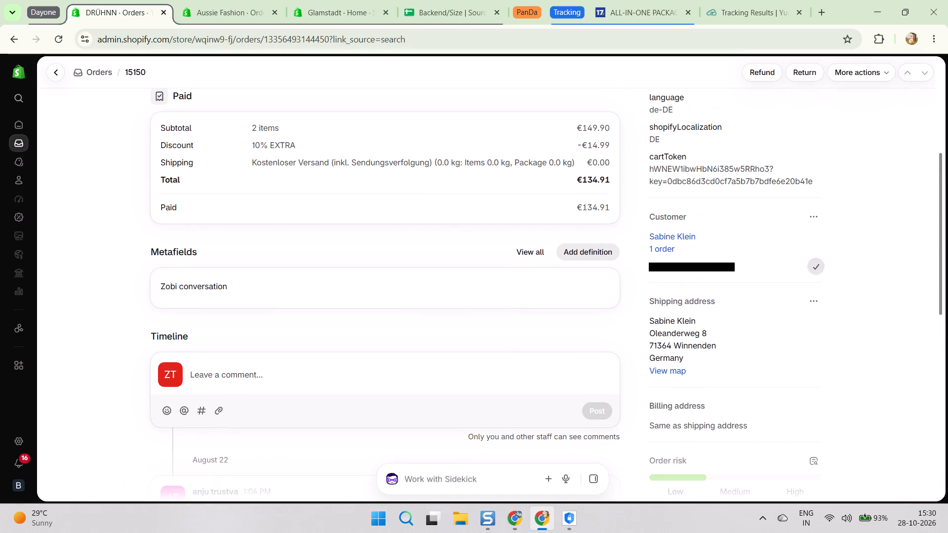
key(alt+Tab)
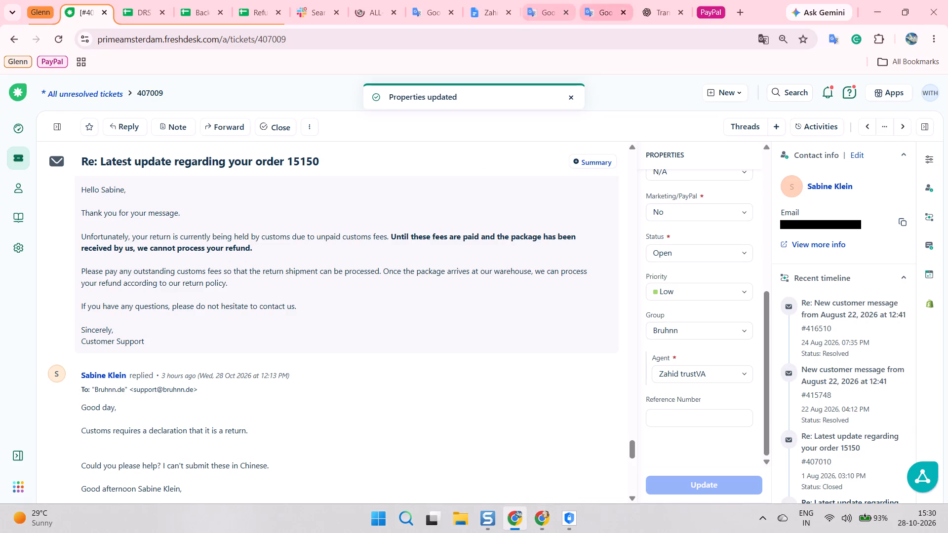
click(729, 10)
scroll(616, 3, up, 1)
click(618, 0)
scroll(573, 159, up, 3)
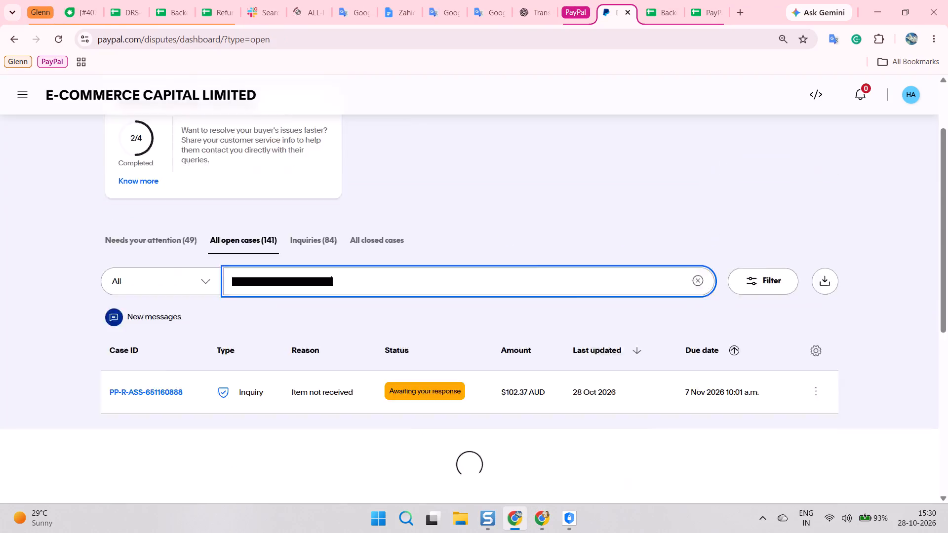
scroll(338, 271, down, 3)
triple_click(360, 130)
key(ctrl+v)
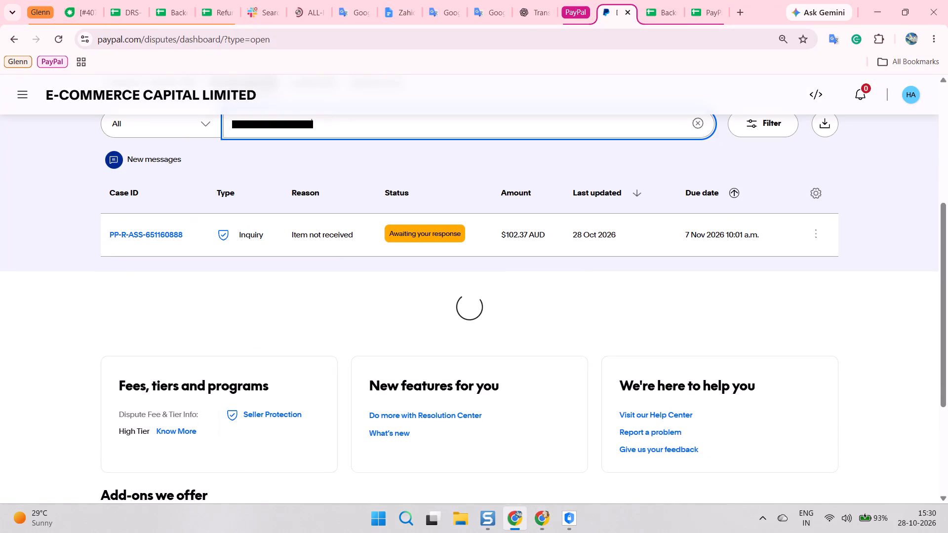
key(Return)
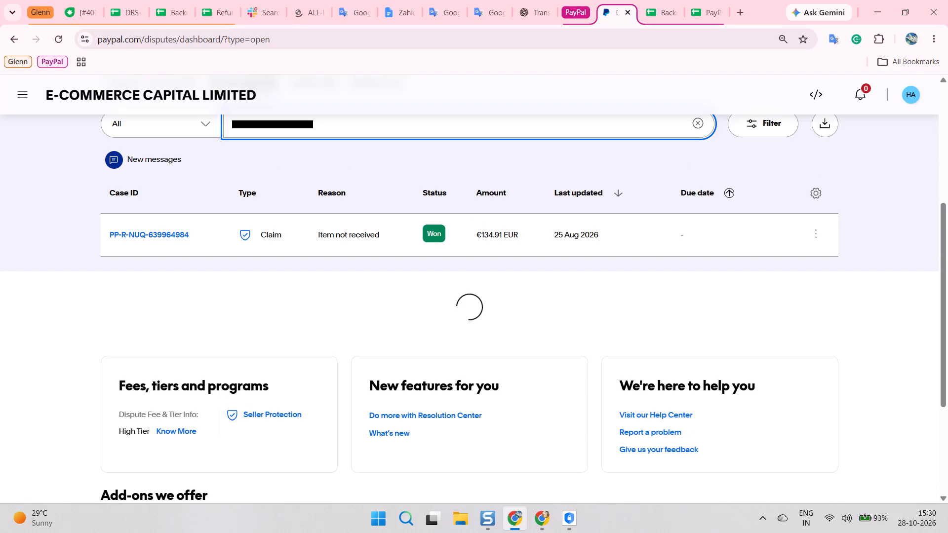
scroll(426, 216, up, 1)
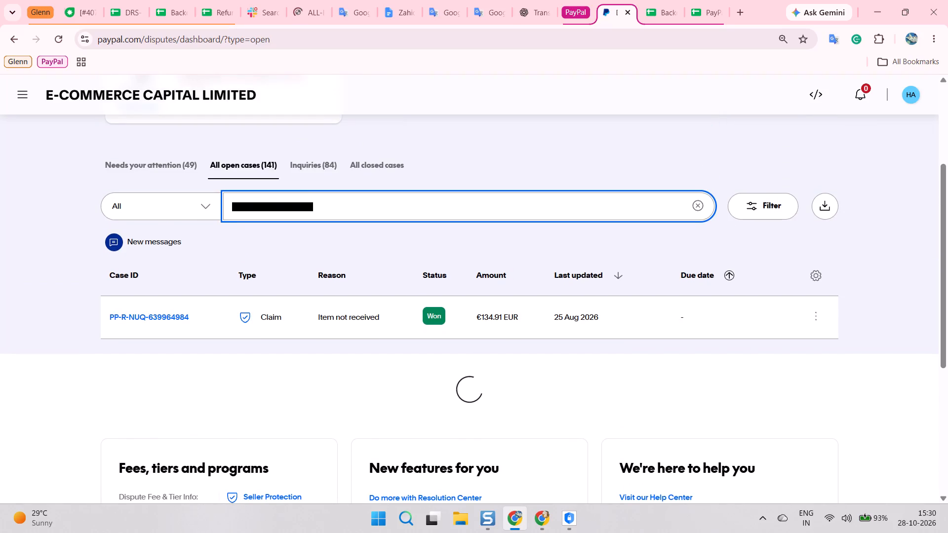
click(579, 15)
scroll(591, 78, up, 4)
click(76, 0)
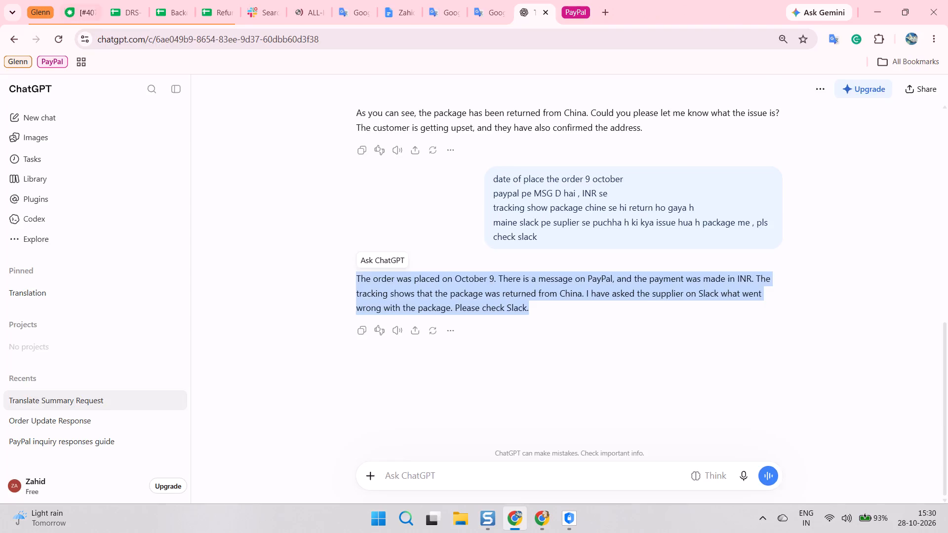
click(372, 316)
scroll(361, 308, down, 2)
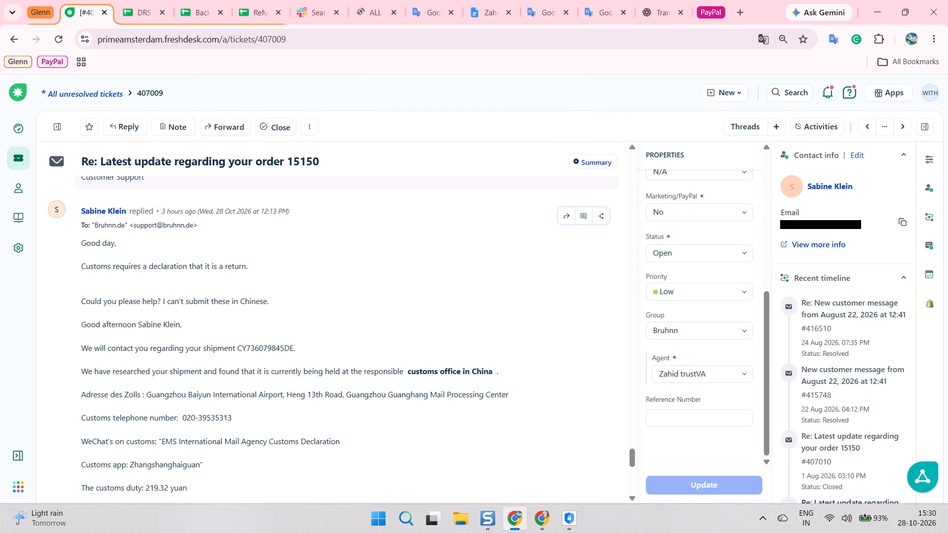
scroll(150, 306, down, 1)
key(alt+Tab)
key(alt+Tab)
click(368, 0)
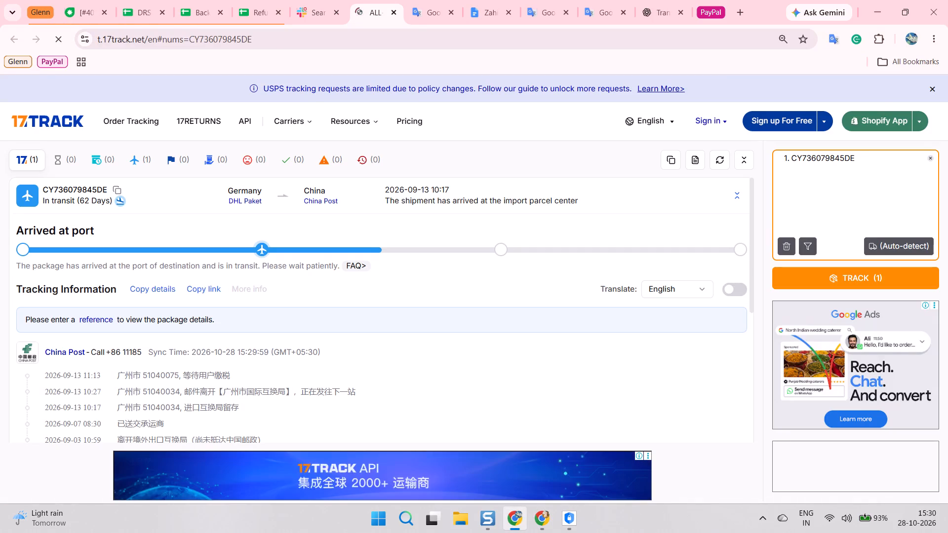
right_click(186, 222)
scroll(198, 291, down, 3)
click(266, 449)
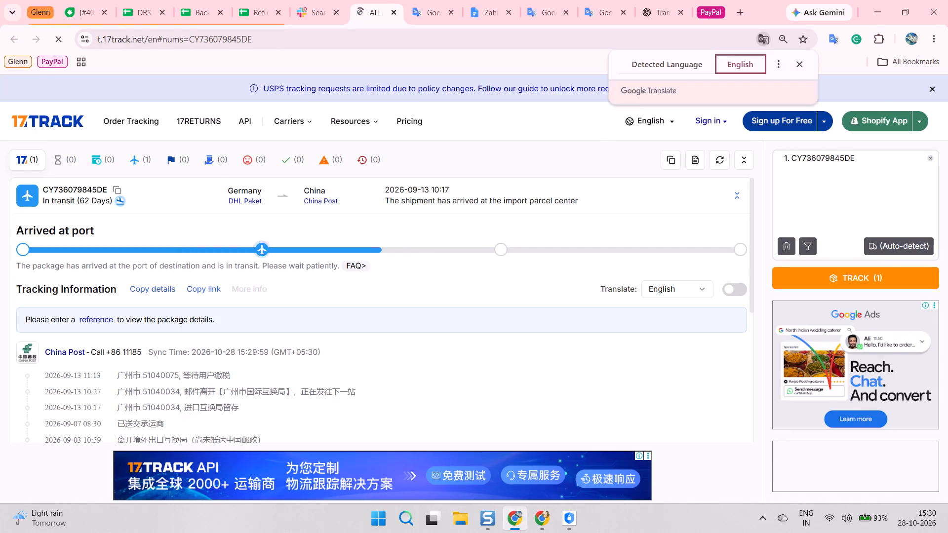
scroll(329, 298, down, 2)
scroll(332, 288, up, 2)
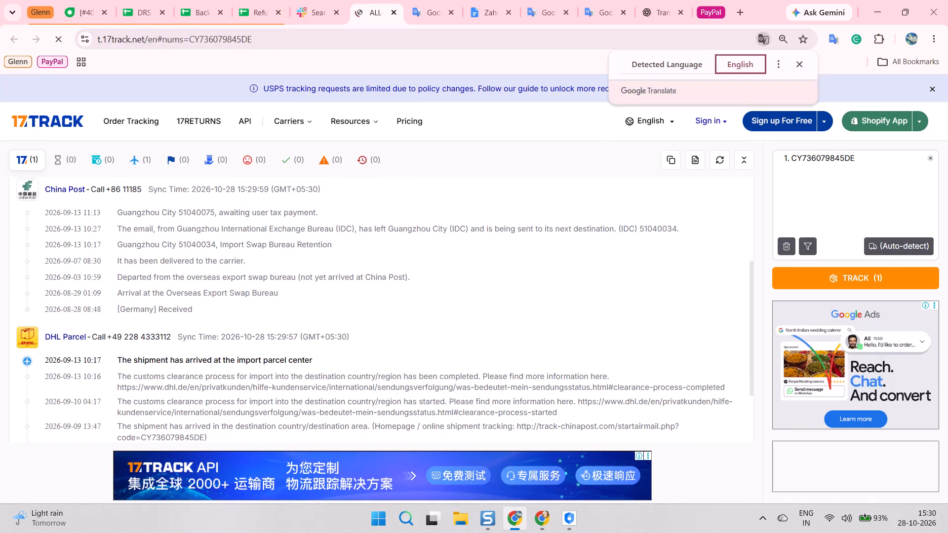
Return to ticket #407009 and review the earlier replies about the return's tracking status and unpaid customs fees.
click(90, 0)
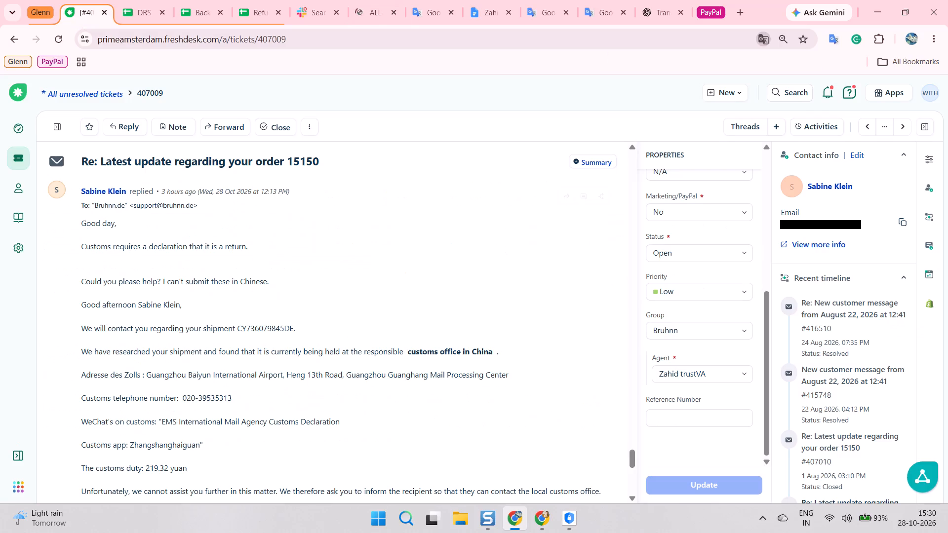
click(328, 280)
scroll(324, 295, up, 3)
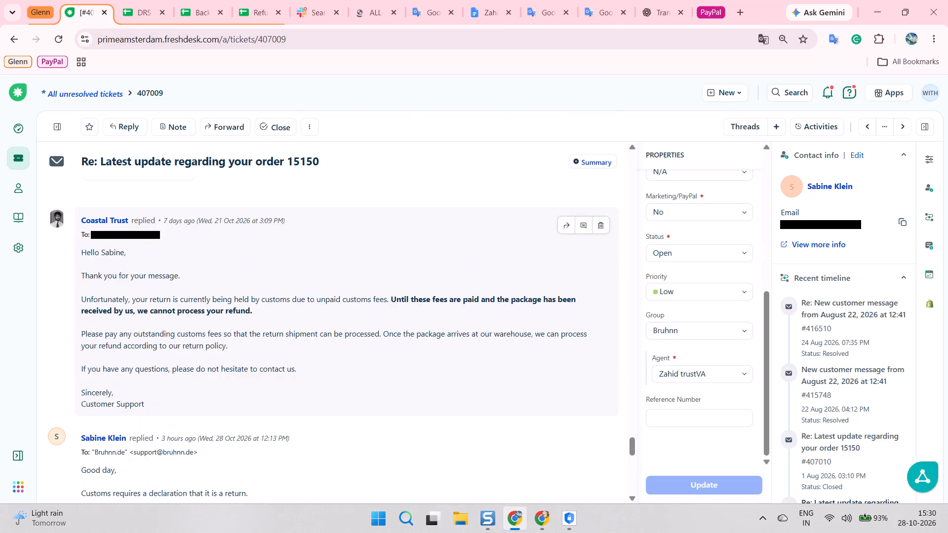
scroll(321, 292, up, 5)
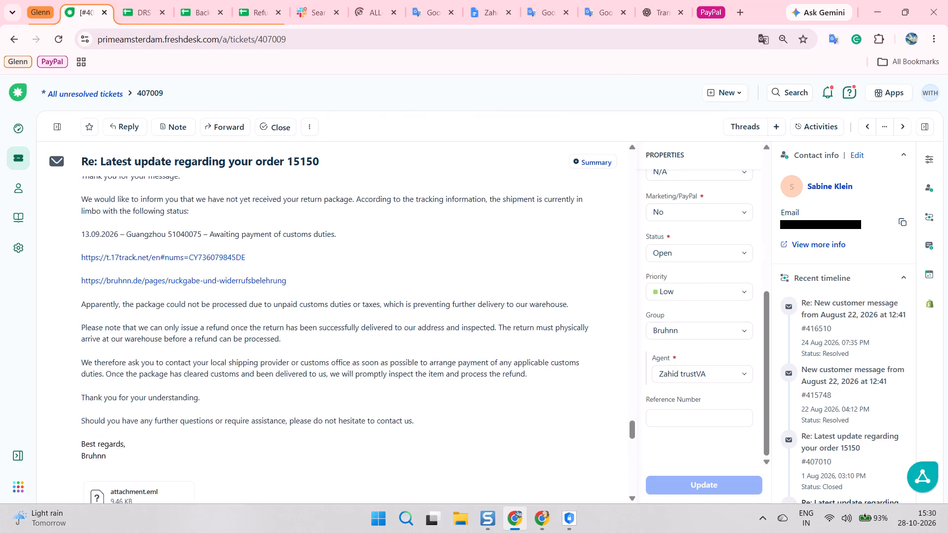
scroll(318, 302, up, 6)
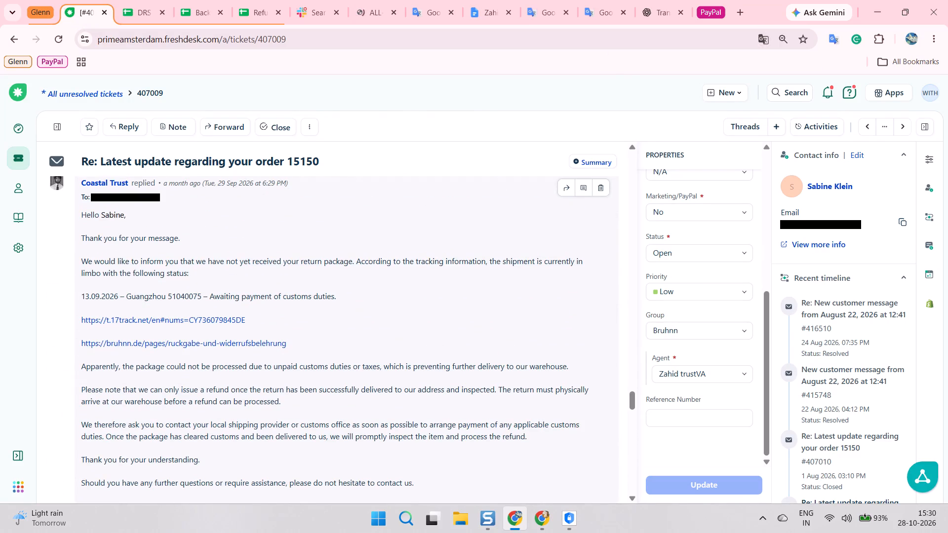
scroll(324, 311, up, 3)
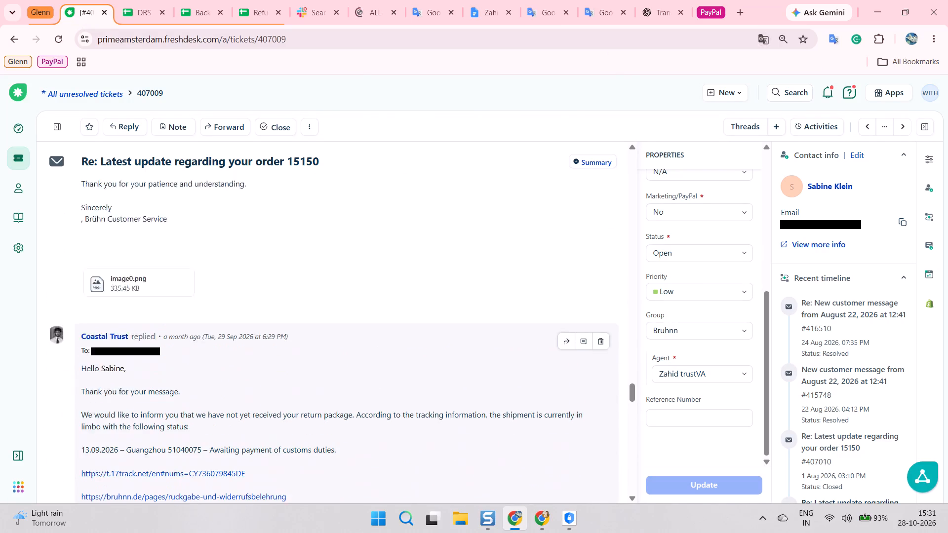
scroll(328, 310, up, 8)
scroll(326, 316, down, 3)
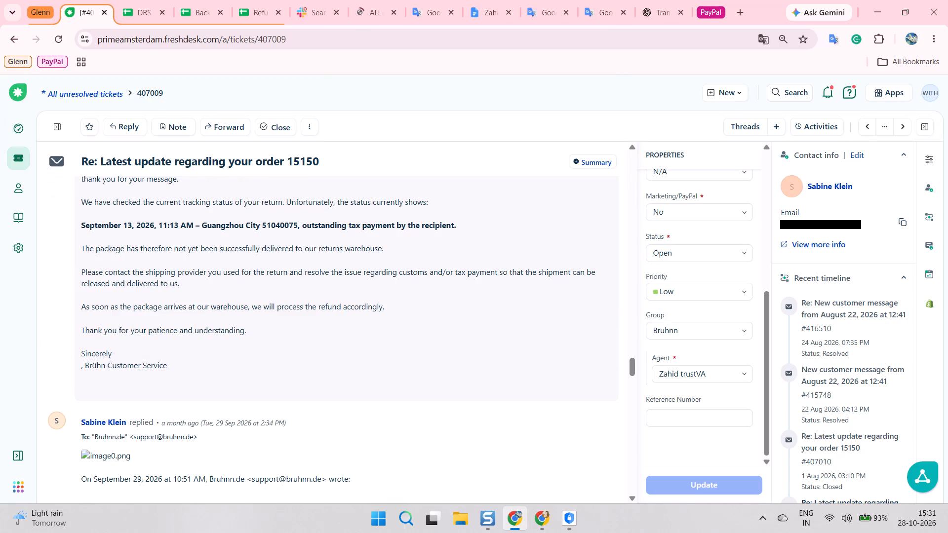
scroll(321, 317, up, 5)
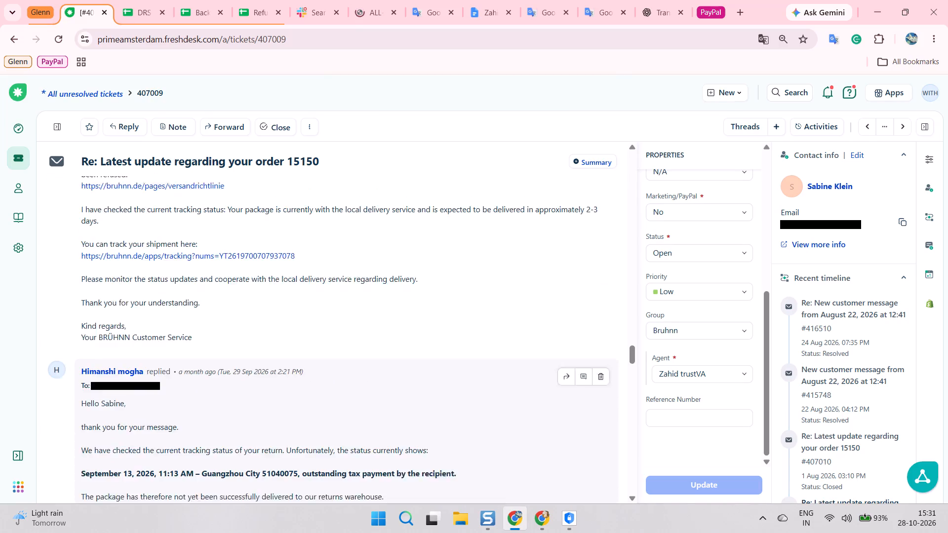
scroll(321, 317, up, 4)
scroll(321, 318, down, 20)
scroll(321, 318, down, 1)
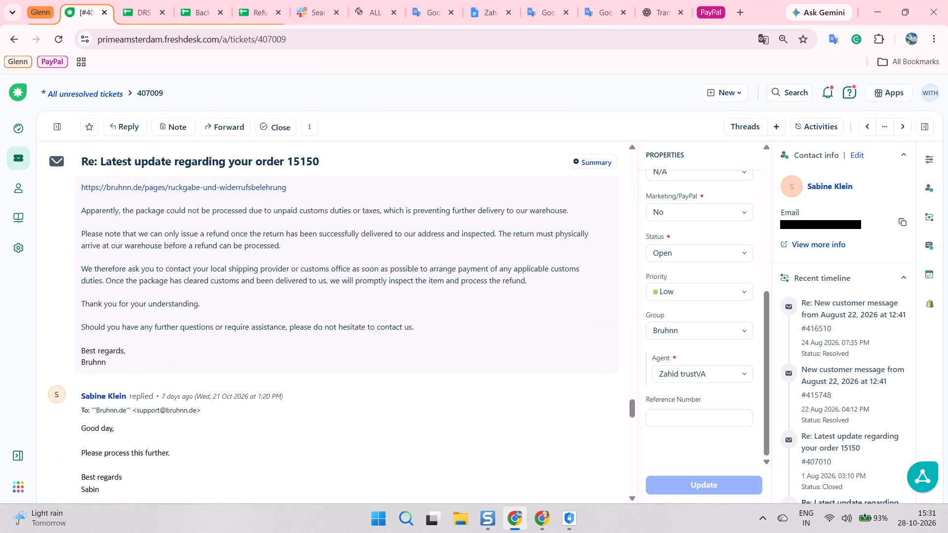
scroll(278, 319, down, 16)
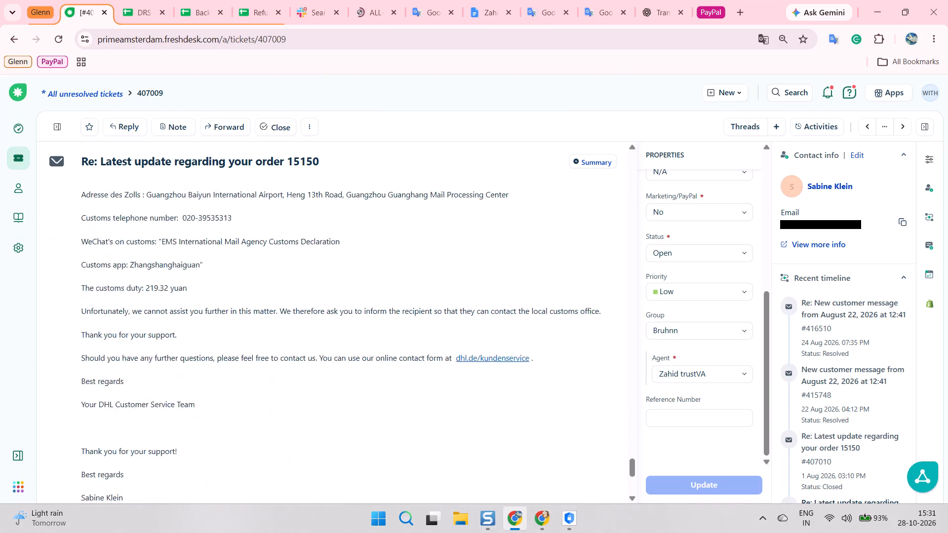
scroll(278, 316, down, 8)
scroll(276, 313, up, 4)
scroll(188, 296, up, 5)
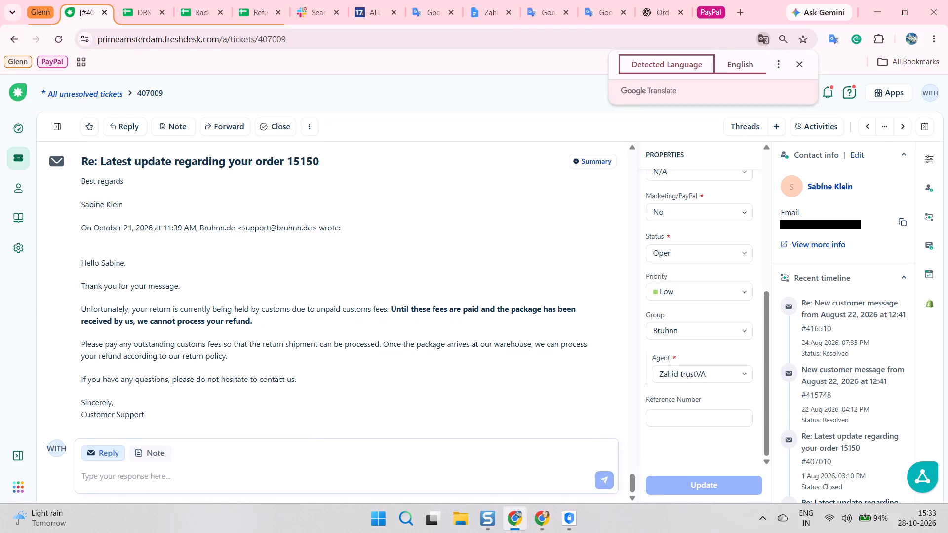
scroll(302, 308, up, 6)
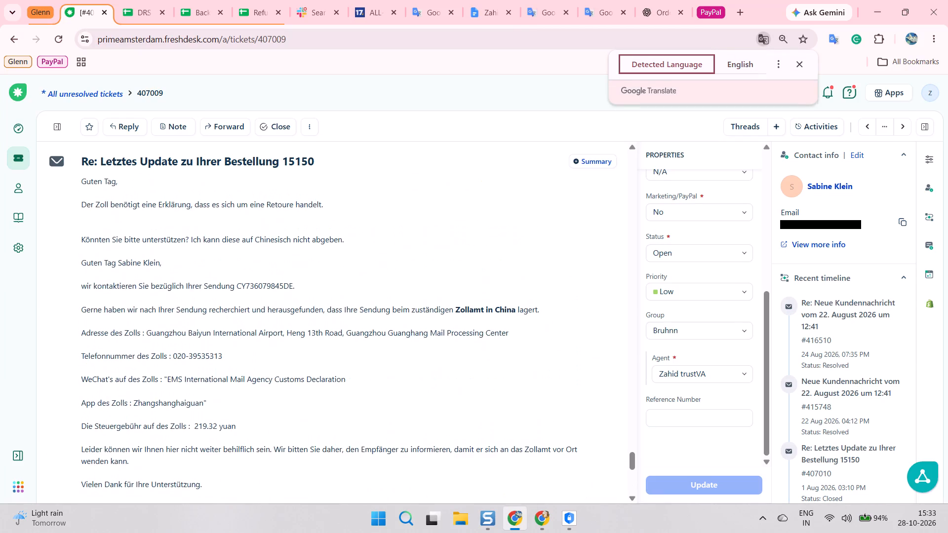
scroll(304, 323, up, 3)
Replace the old Google Translate source text with the copied ChatGPT reply body for translation into German.
click(594, 0)
scroll(458, 174, up, 4)
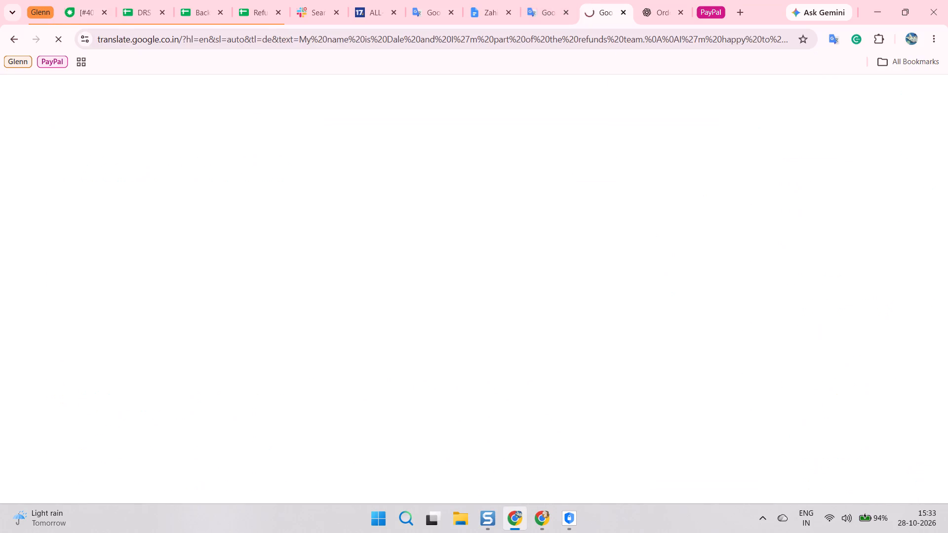
scroll(453, 175, up, 8)
scroll(410, 186, up, 9)
scroll(446, 213, up, 2)
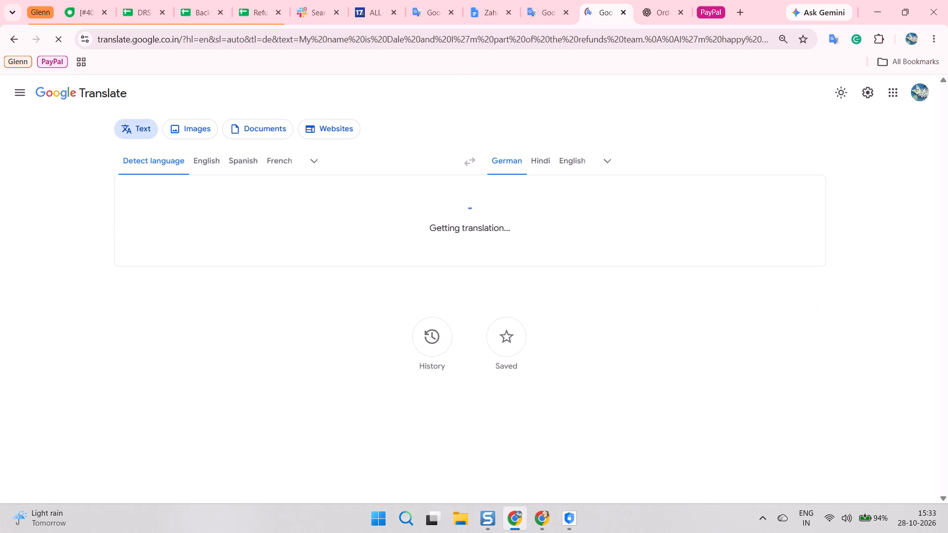
scroll(446, 217, up, 14)
click(492, 0)
scroll(469, 23, up, 3)
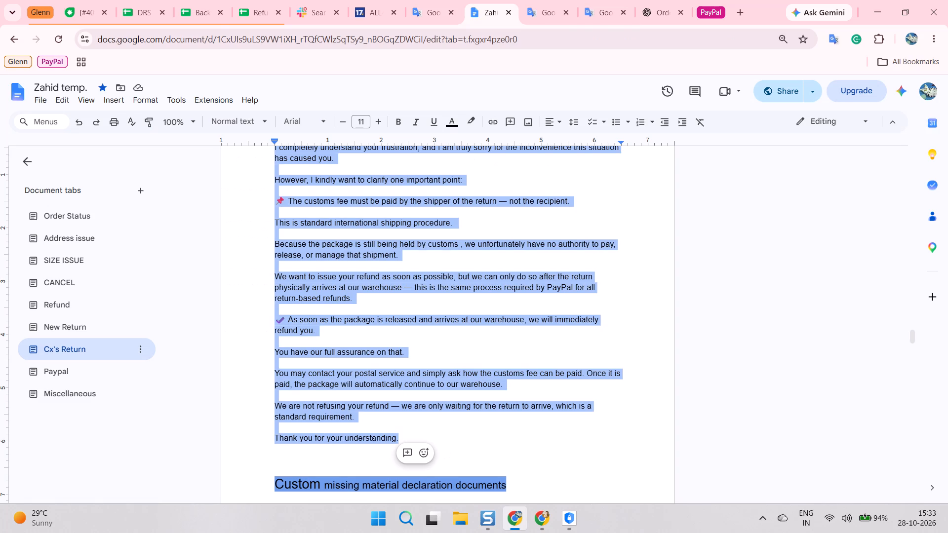
click(590, 0)
scroll(477, 205, up, 8)
click(450, 187)
key(ctrl+v)
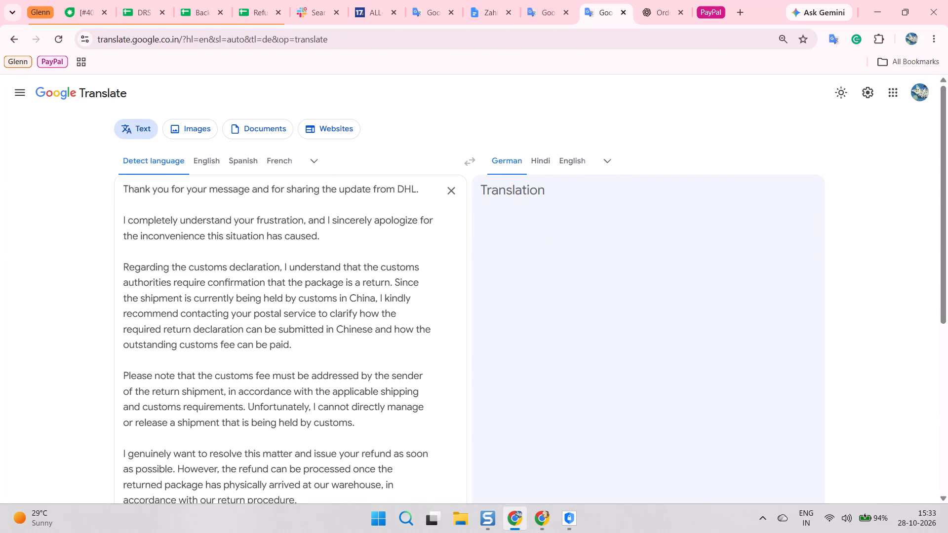
scroll(339, 225, down, 5)
scroll(343, 247, up, 9)
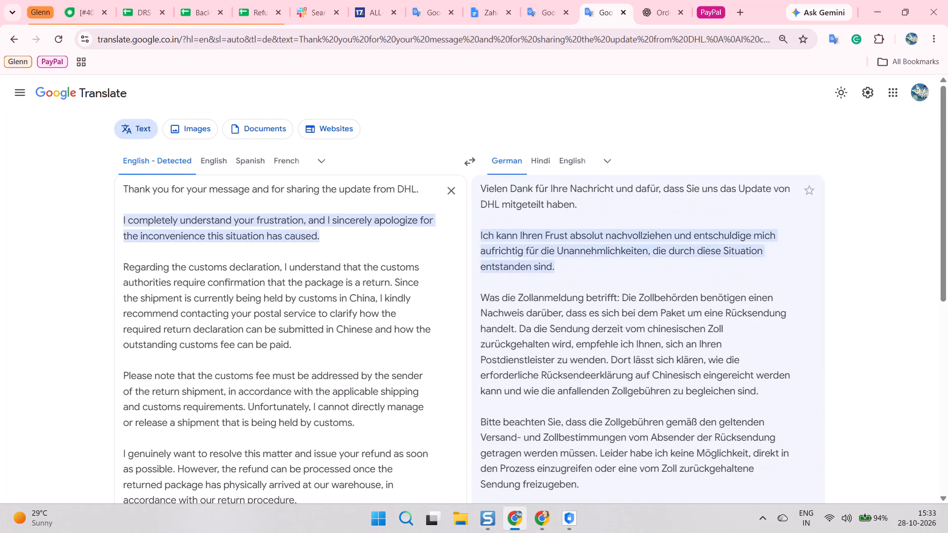
scroll(523, 245, down, 12)
click(726, 358)
scroll(386, 140, down, 3)
click(104, 0)
scroll(299, 264, down, 5)
scroll(339, 252, up, 1)
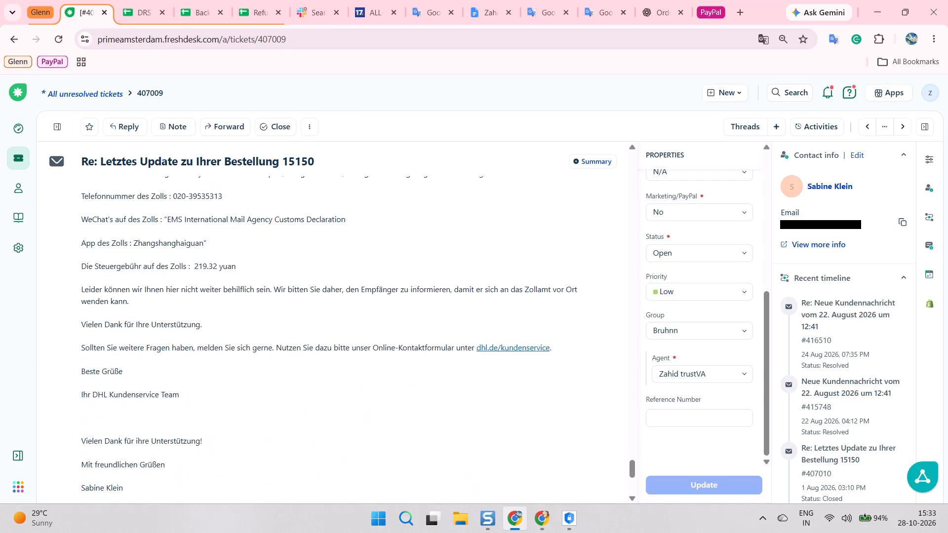
scroll(339, 252, up, 4)
click(602, 19)
scroll(616, 281, up, 8)
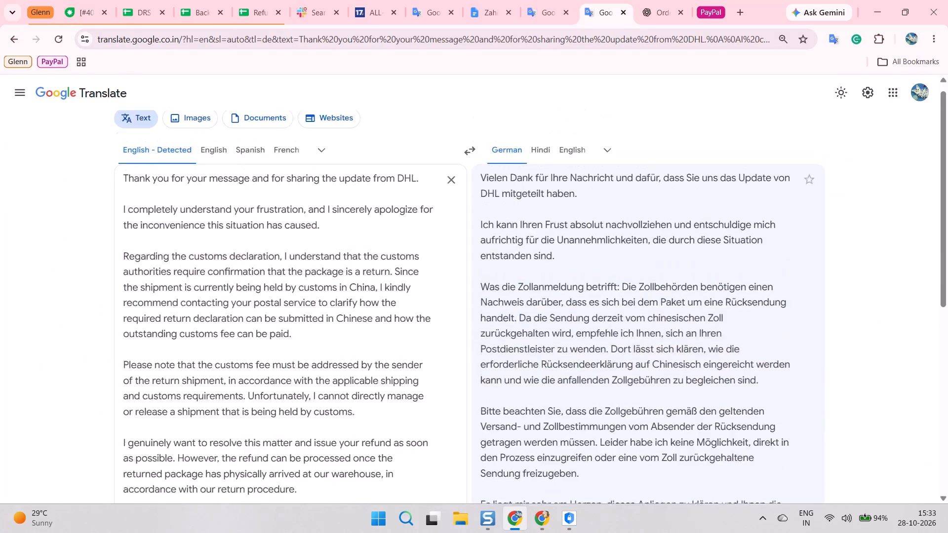
scroll(624, 242, down, 12)
click(728, 362)
Start a reply on ticket #407009 and replace its default content with the canned response found by searching "asn".
click(61, 0)
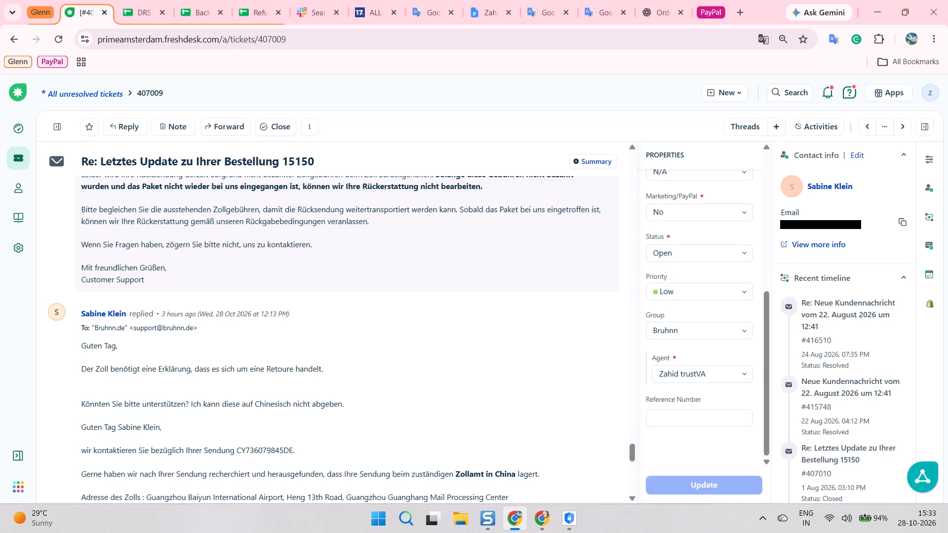
click(359, 305)
scroll(353, 281, down, 6)
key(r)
scroll(233, 294, down, 10)
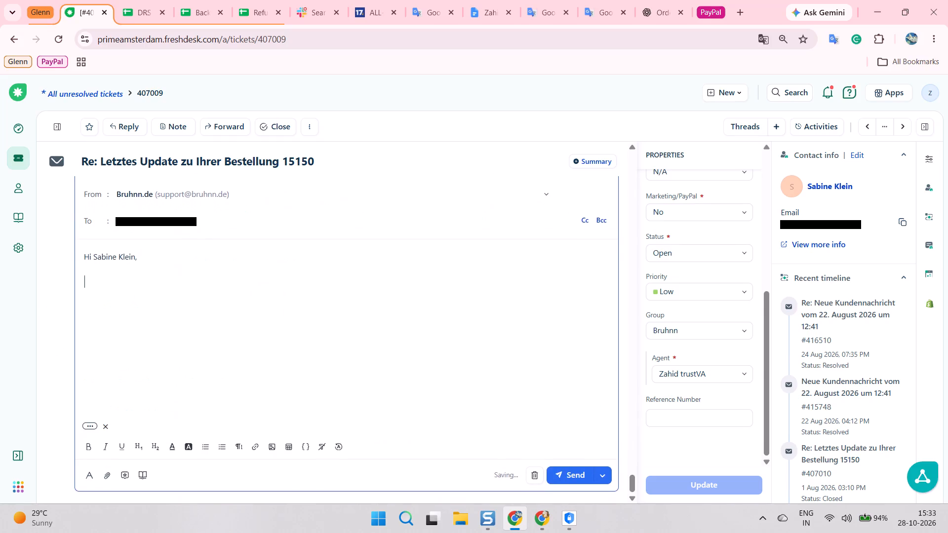
click(104, 425)
ctrl+drag(111, 421, 122, 417)
key(ctrl+a)
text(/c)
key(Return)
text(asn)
click(165, 299)
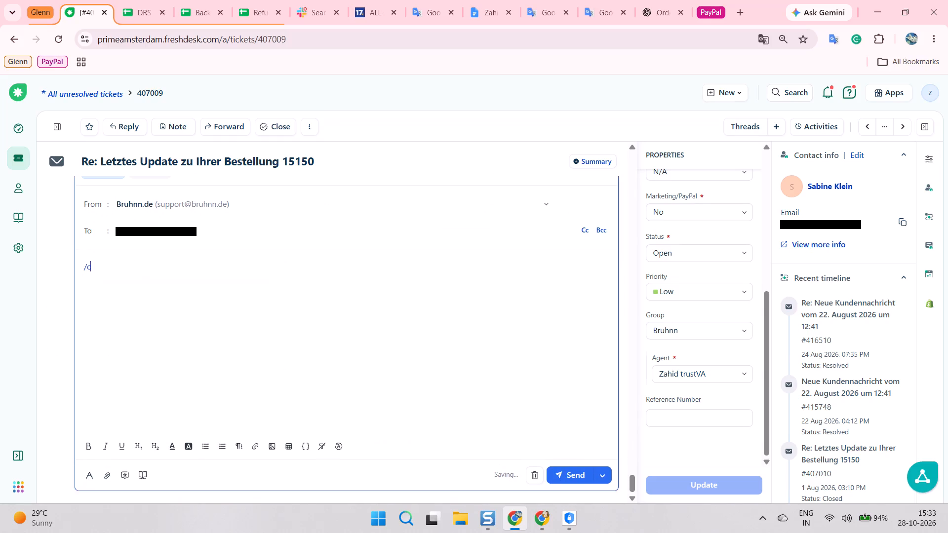
Insert the German translation between the greeting and sign-off, remove the extra blank line before "Mit freundlichen Grüßen", and send the reply.
click(123, 299)
click(116, 292)
key(ctrl+v)
scroll(116, 291, down, 8)
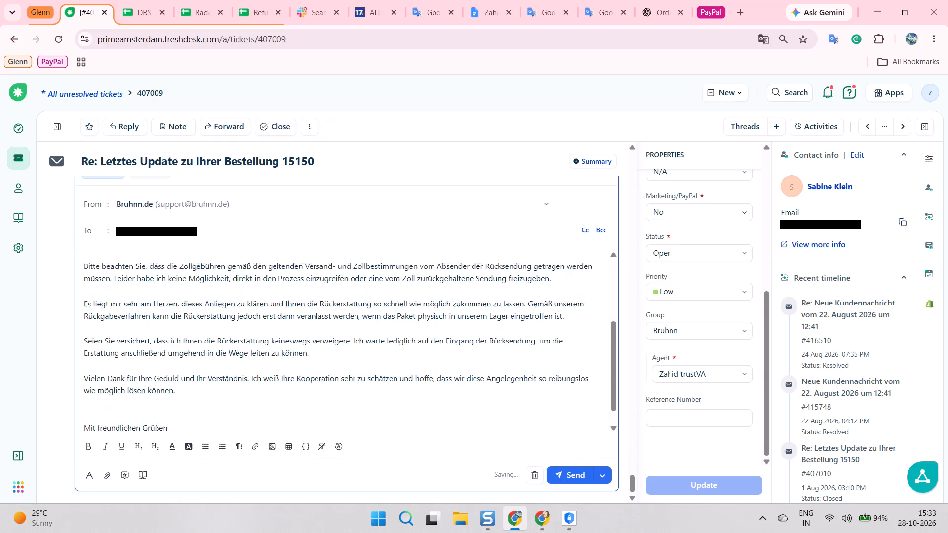
scroll(144, 331, down, 5)
click(139, 388)
key(BackSpace)
scroll(232, 365, down, 8)
click(573, 480)
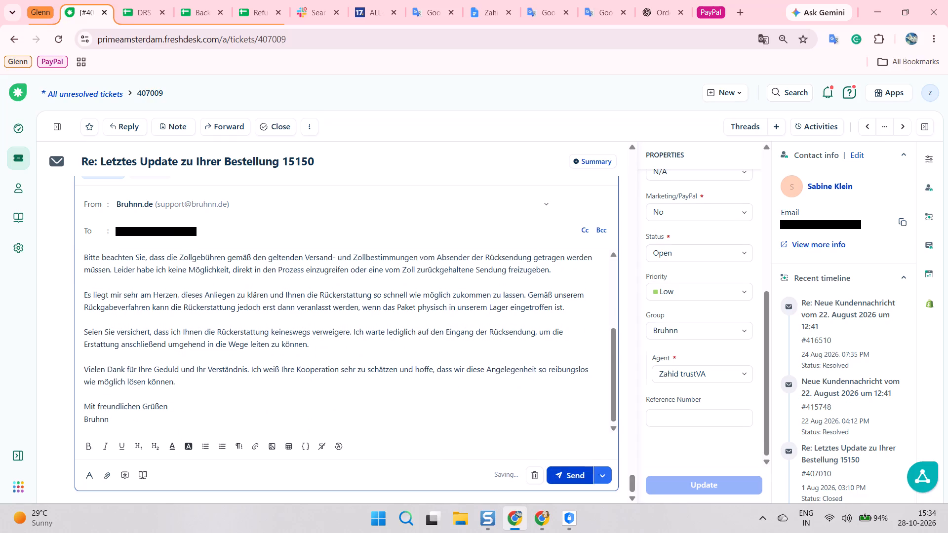
scroll(550, 445, down, 14)
scroll(405, 340, up, 3)
scroll(391, 333, down, 2)
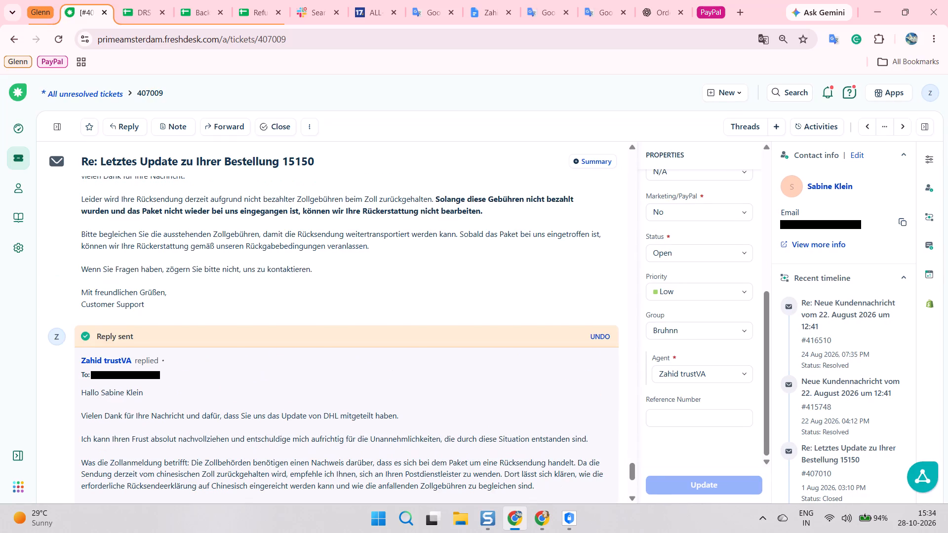
scroll(399, 326, down, 10)
click(368, 0)
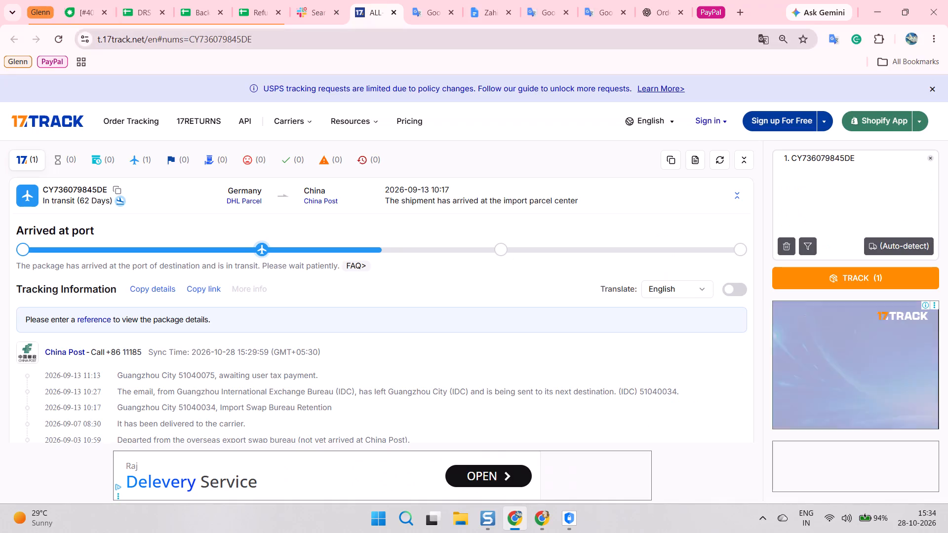
click(81, 0)
scroll(343, 324, down, 2)
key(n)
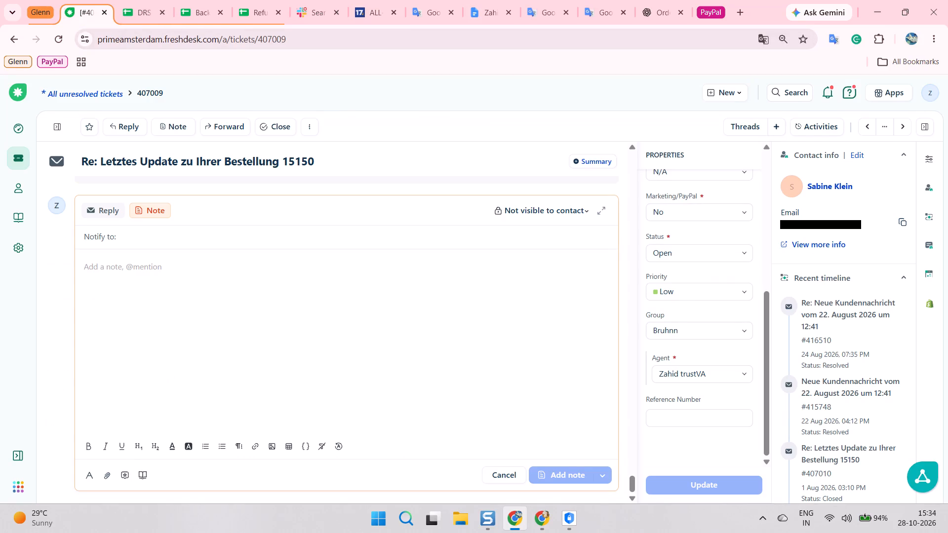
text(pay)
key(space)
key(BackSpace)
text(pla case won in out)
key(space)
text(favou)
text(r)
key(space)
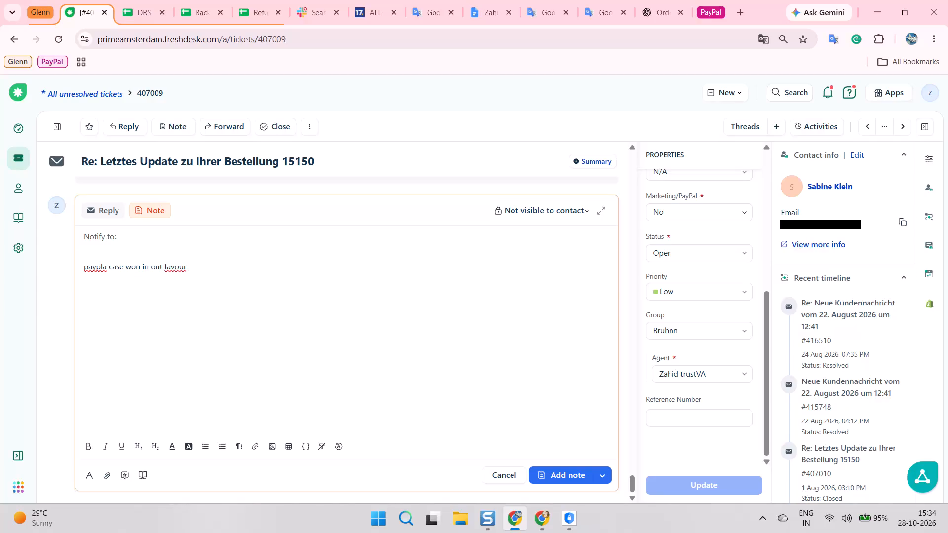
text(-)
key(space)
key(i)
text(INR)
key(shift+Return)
click(86, 266)
key(BackSpace)
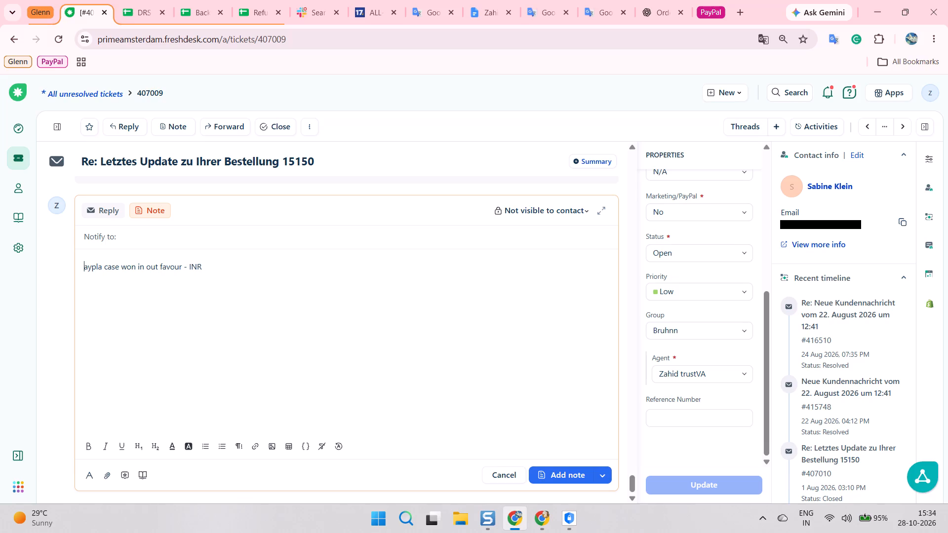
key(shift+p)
click(172, 291)
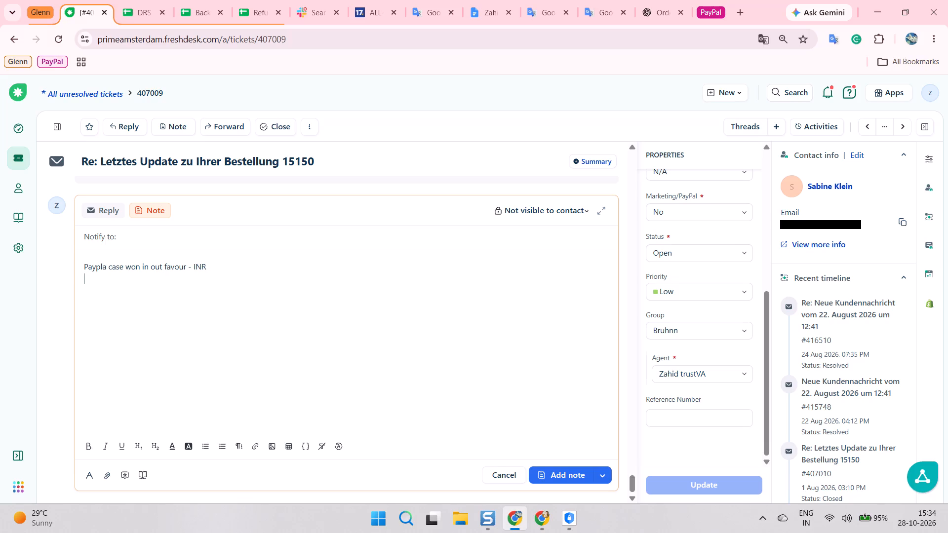
Add the note line "cx return the package , package still stuck in custom due to not paid custom fees".
key(shift+Return)
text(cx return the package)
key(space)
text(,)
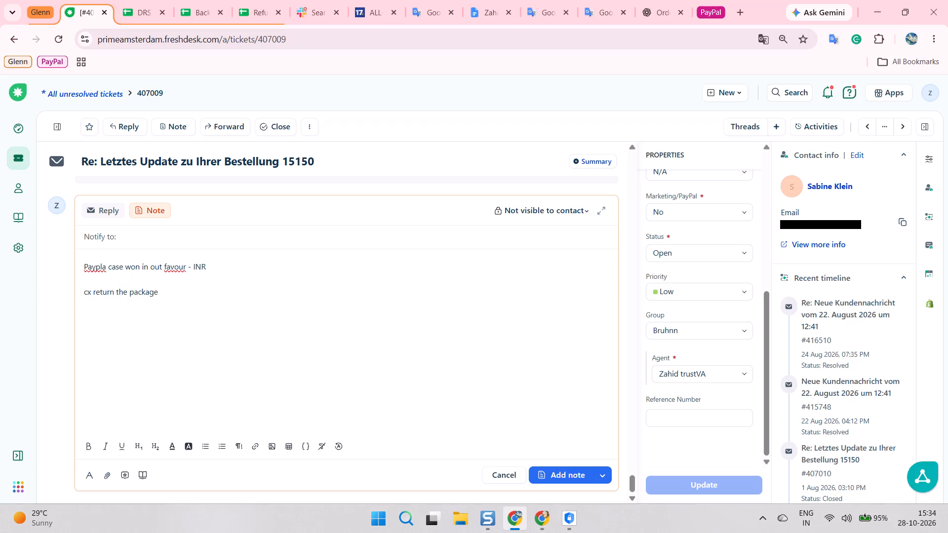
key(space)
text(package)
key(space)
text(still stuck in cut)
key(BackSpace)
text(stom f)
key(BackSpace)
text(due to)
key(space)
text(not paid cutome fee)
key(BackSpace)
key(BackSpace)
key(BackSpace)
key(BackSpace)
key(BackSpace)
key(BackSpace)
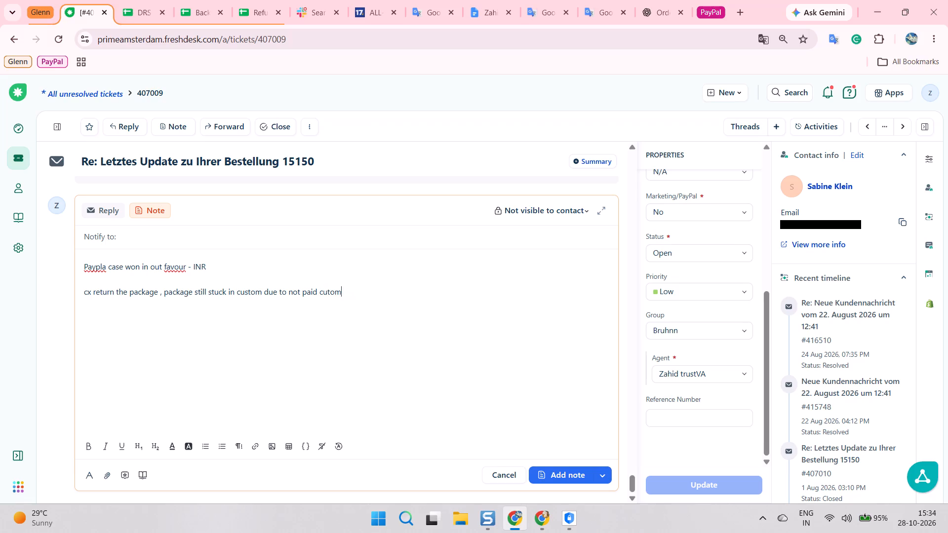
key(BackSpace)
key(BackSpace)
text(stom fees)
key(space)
Finish the note with the line "supplier confirm refund" and save it to the ticket.
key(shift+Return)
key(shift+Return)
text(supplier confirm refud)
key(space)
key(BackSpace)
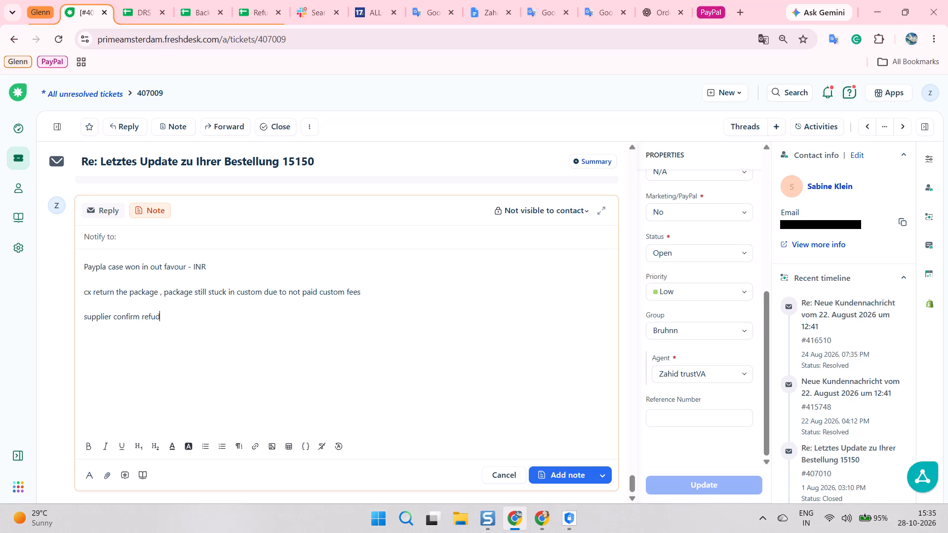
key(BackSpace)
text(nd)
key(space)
scroll(203, 268, down, 9)
scroll(610, 472, down, 2)
click(553, 473)
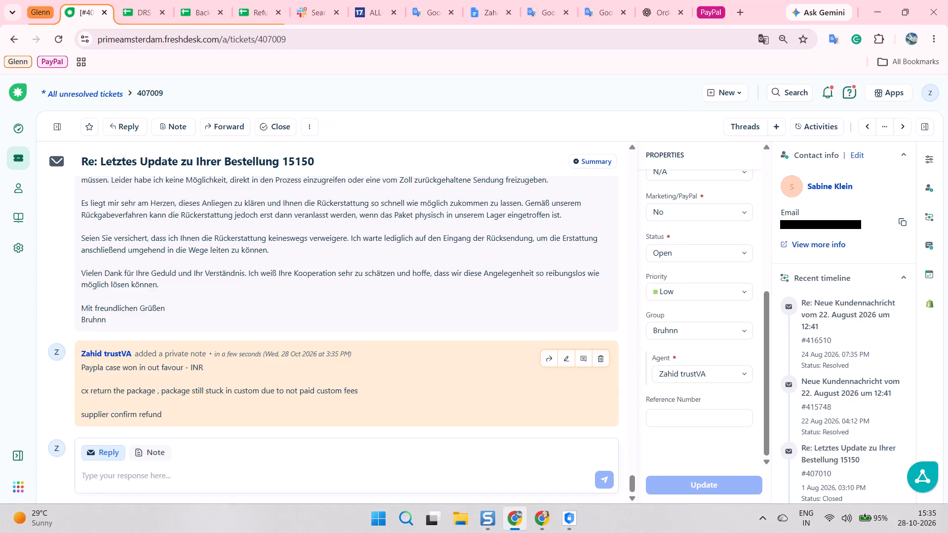
Set ticket #407009's status to Resolved and update its properties.
scroll(604, 325, up, 2)
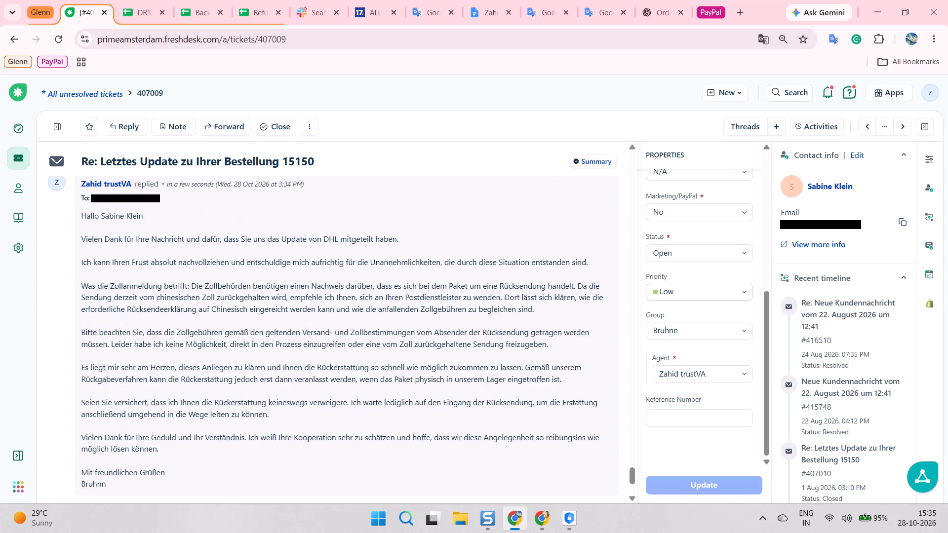
click(694, 257)
click(686, 318)
key(Tab)
key(Tab)
key(Tab)
scroll(700, 363, up, 3)
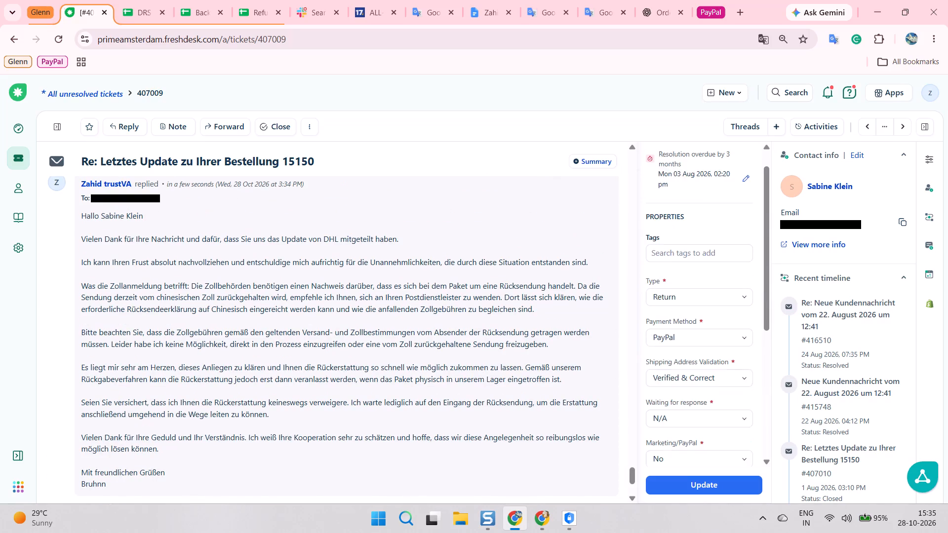
scroll(700, 287, down, 10)
click(700, 487)
scroll(290, 152, down, 1)
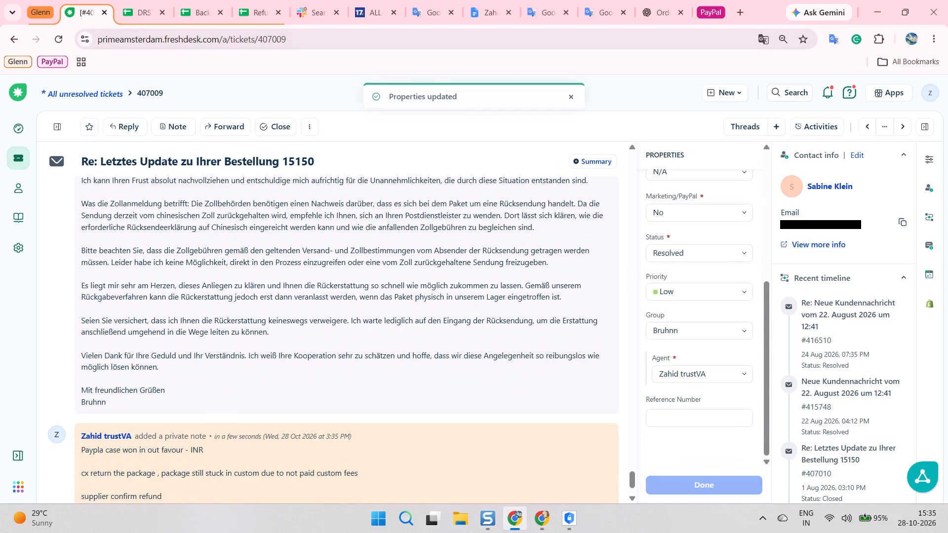
double_click(151, 91)
key(ctrl+c)
key(ctrl+c)
click(131, 8)
key(ctrl+v)
click(325, 234)
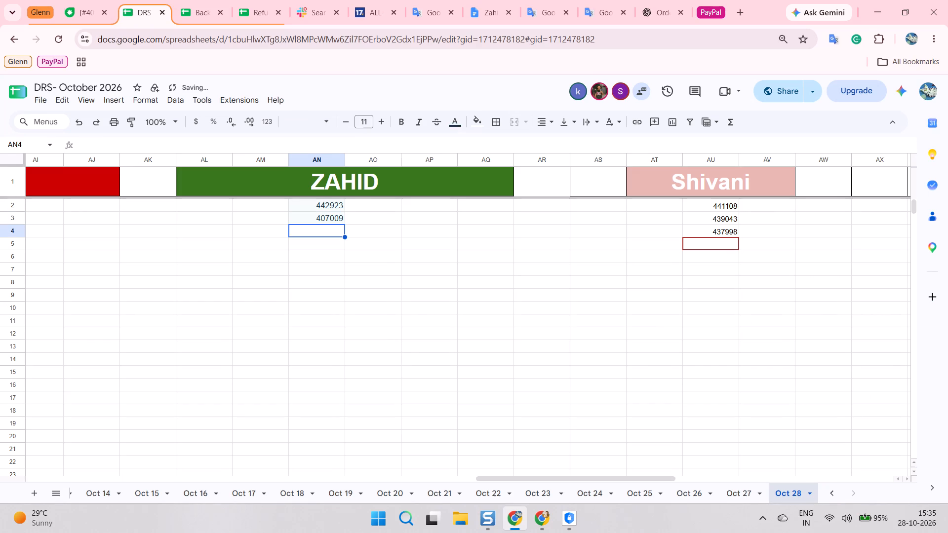
click(91, 0)
click(386, 334)
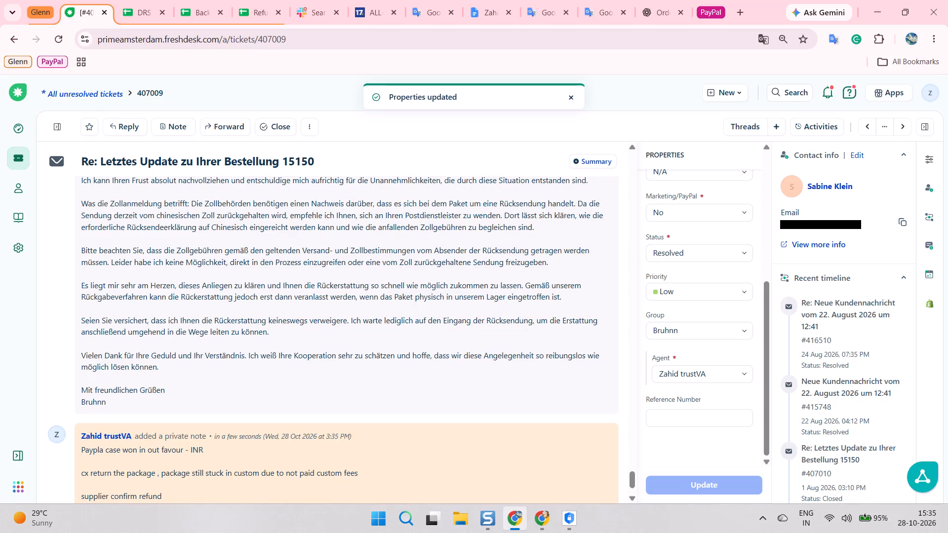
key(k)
scroll(366, 308, down, 11)
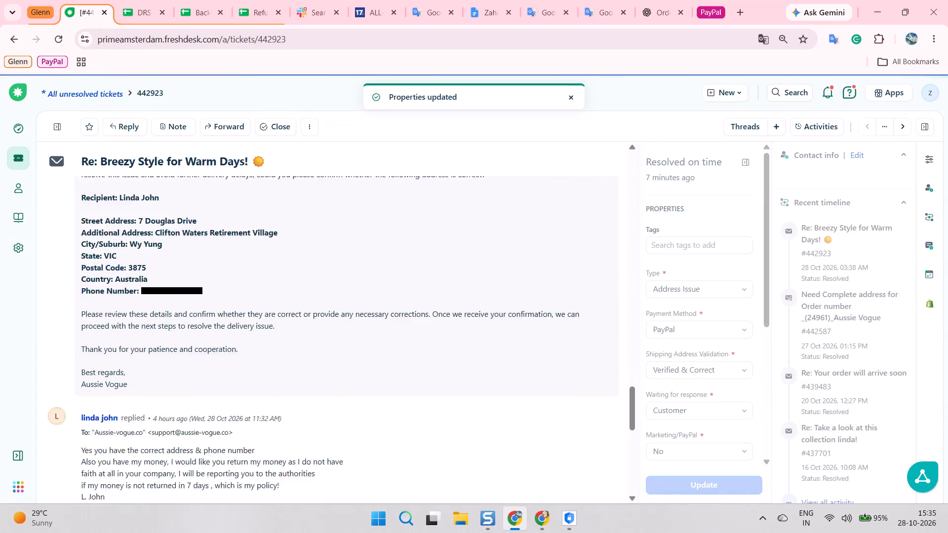
scroll(417, 296, down, 3)
click(404, 287)
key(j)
scroll(395, 285, down, 6)
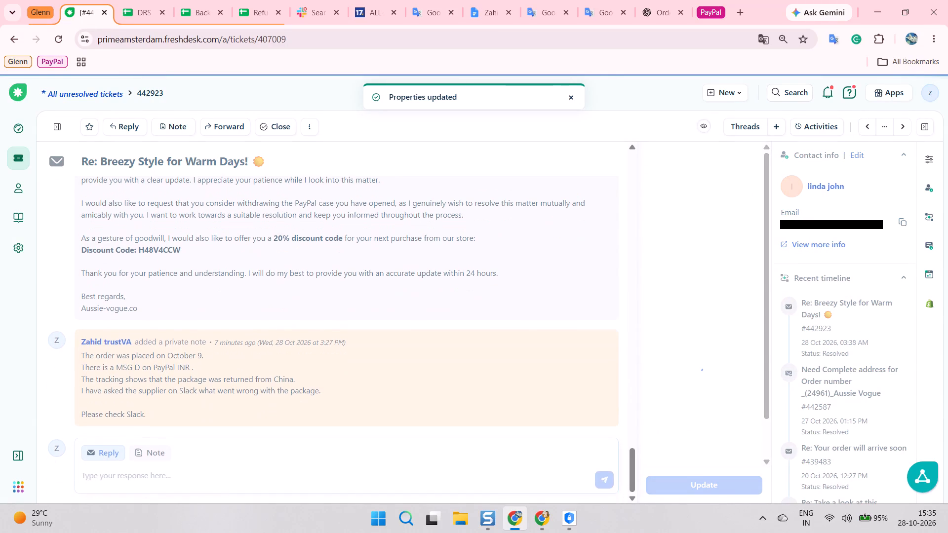
scroll(413, 269, down, 3)
scroll(371, 262, down, 20)
scroll(371, 262, down, 2)
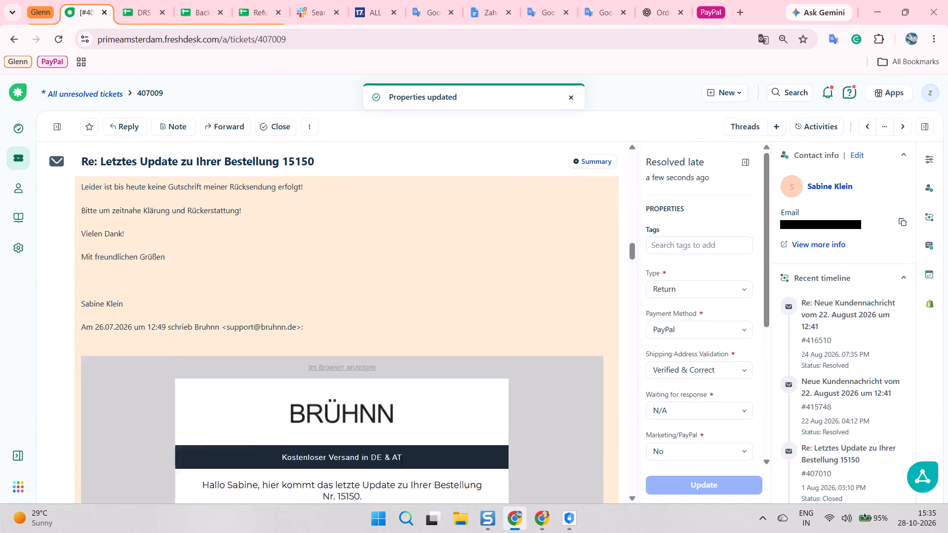
scroll(421, 277, down, 20)
scroll(421, 277, down, 9)
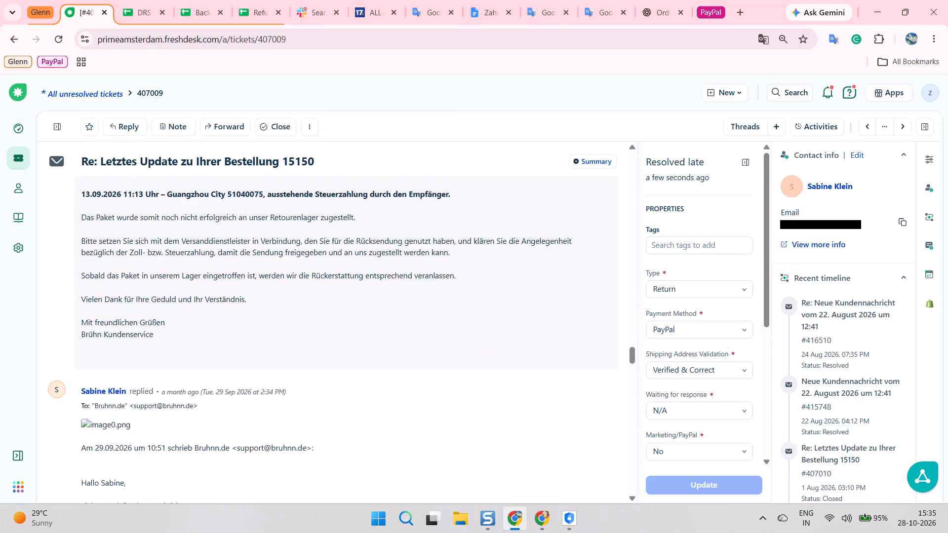
scroll(424, 297, down, 20)
scroll(424, 297, down, 8)
click(419, 277)
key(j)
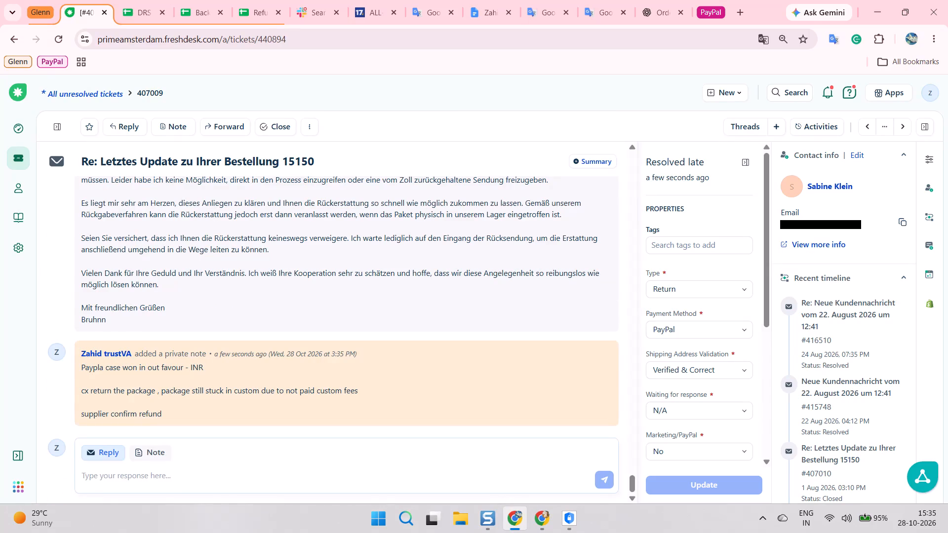
scroll(409, 276, down, 17)
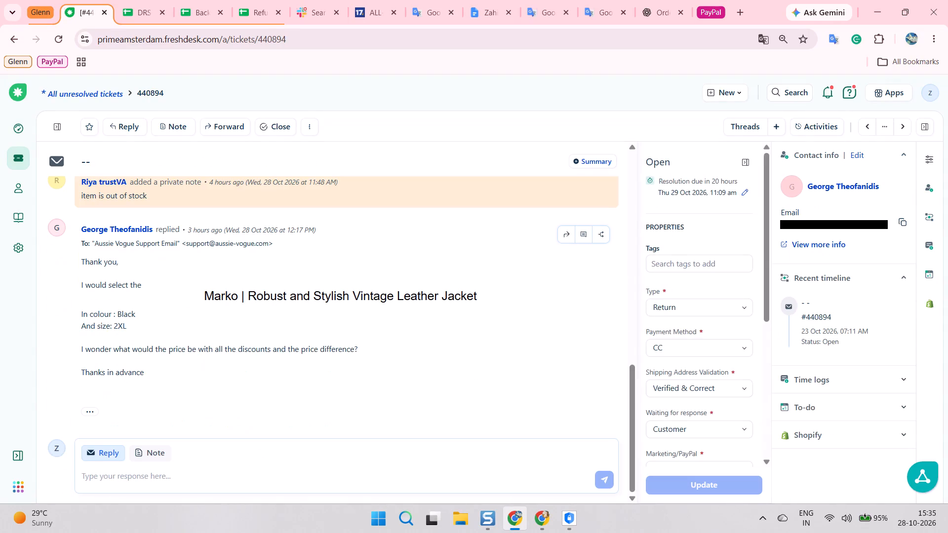
scroll(365, 271, up, 2)
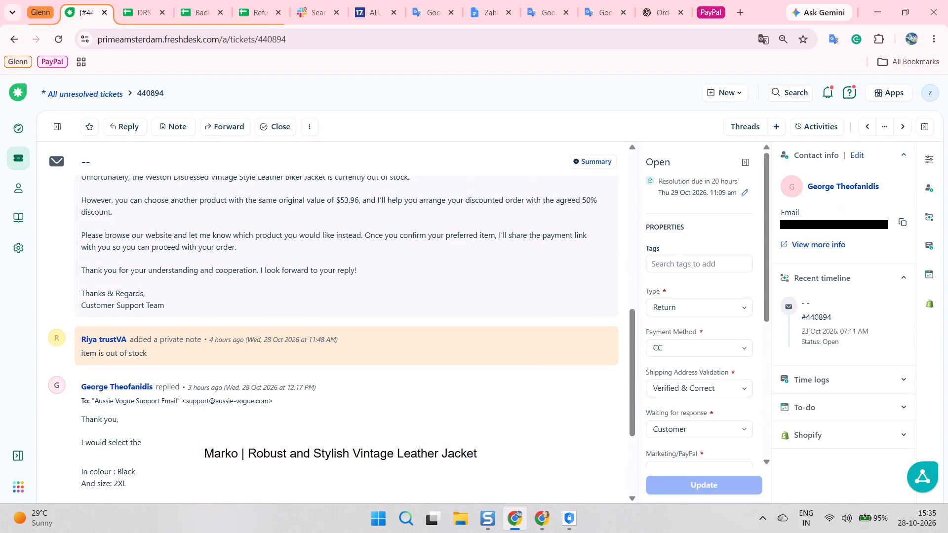
scroll(405, 248, up, 16)
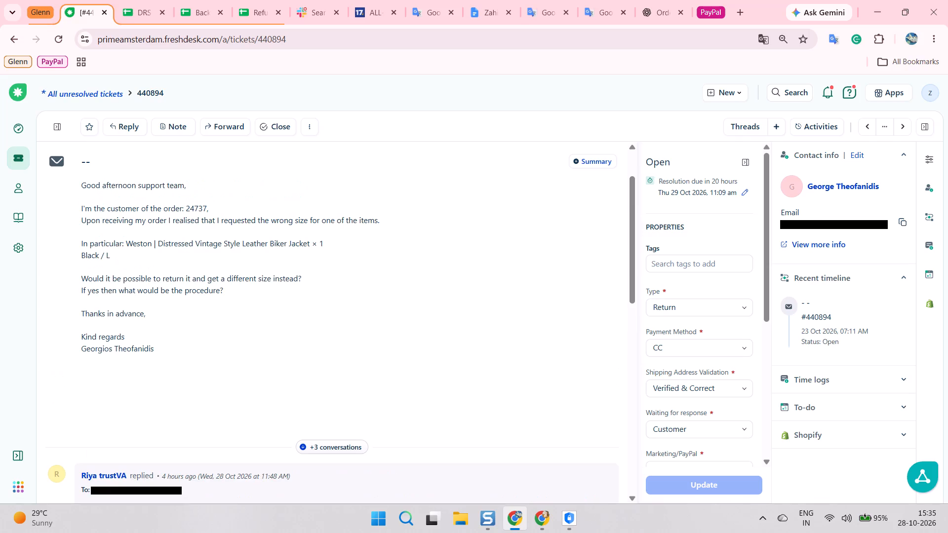
scroll(405, 248, up, 5)
scroll(612, 243, down, 1)
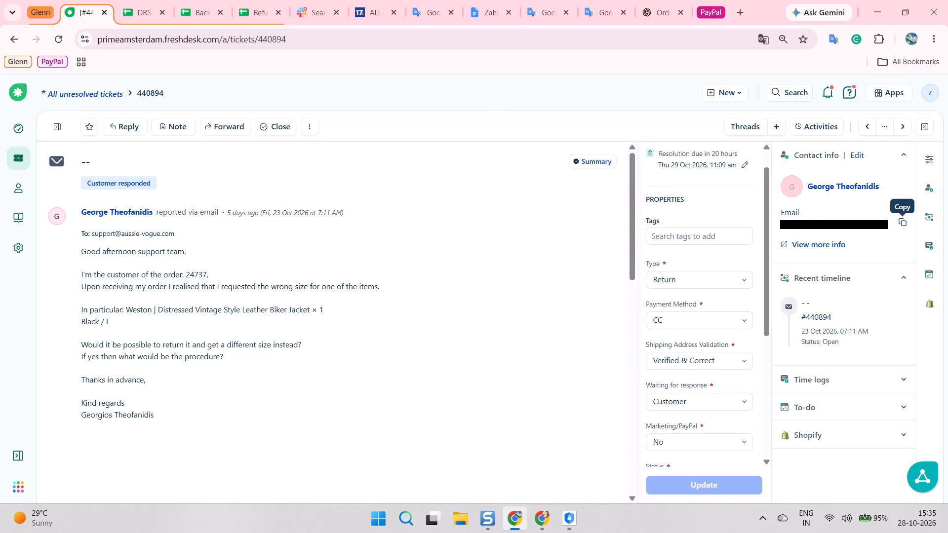
Look up the customer's order in the Aussie Fashion Shopify store using the contact email copied from the ticket.
click(905, 222)
click(332, 278)
key(alt+Tab)
click(202, 0)
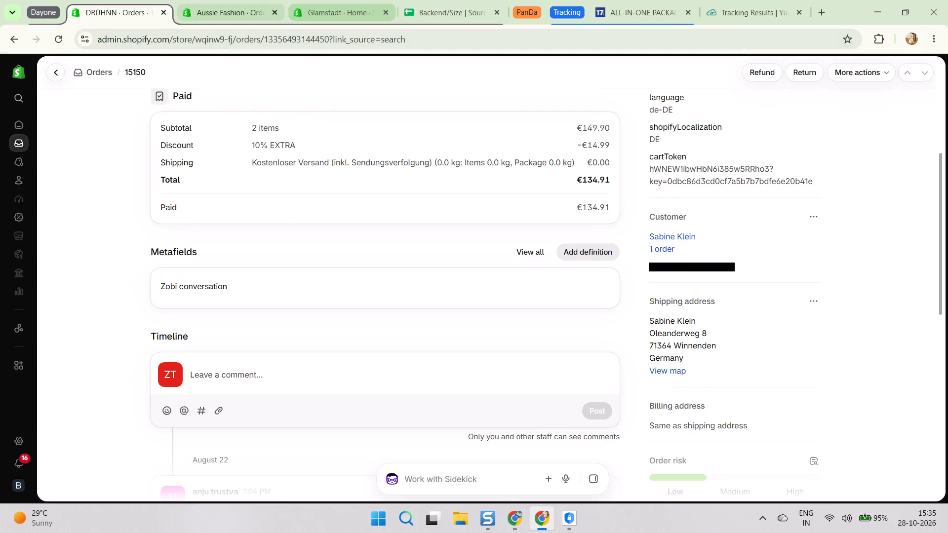
scroll(148, 81, up, 4)
click(13, 97)
key(ctrl+v)
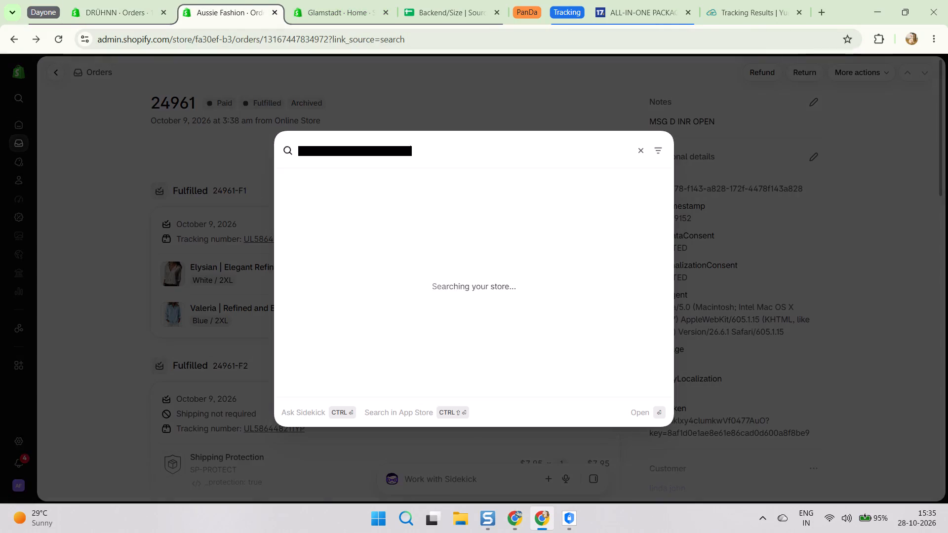
scroll(329, 212, up, 3)
click(316, 237)
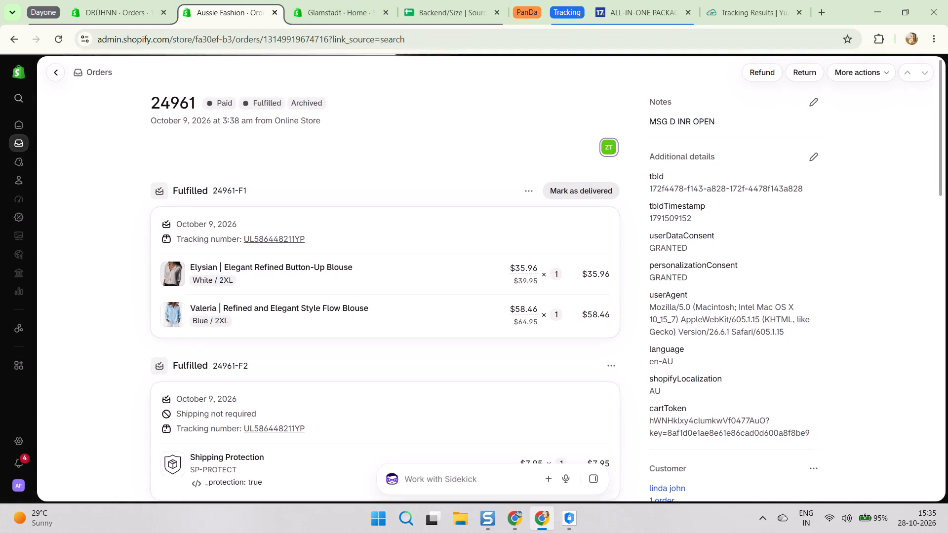
scroll(207, 126, up, 4)
double_click(171, 98)
key(ctrl+c)
key(ctrl+c)
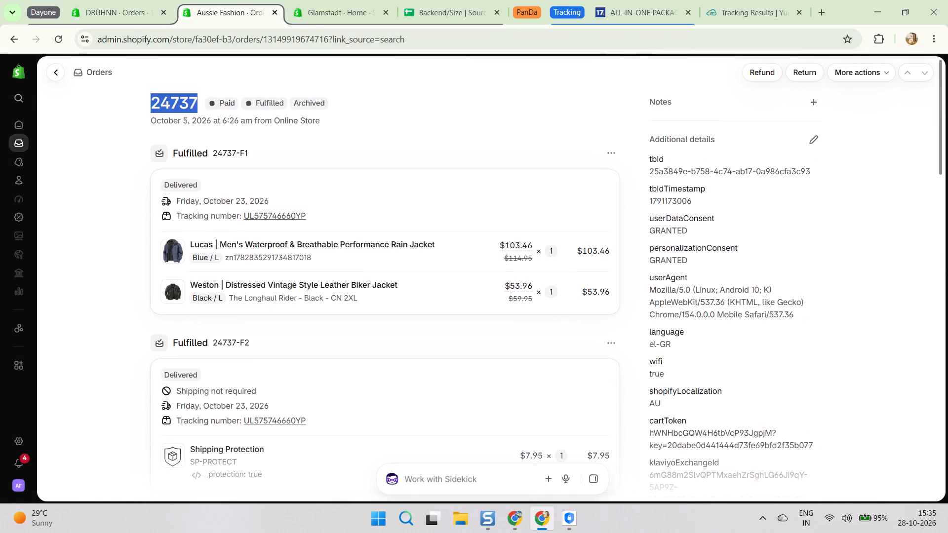
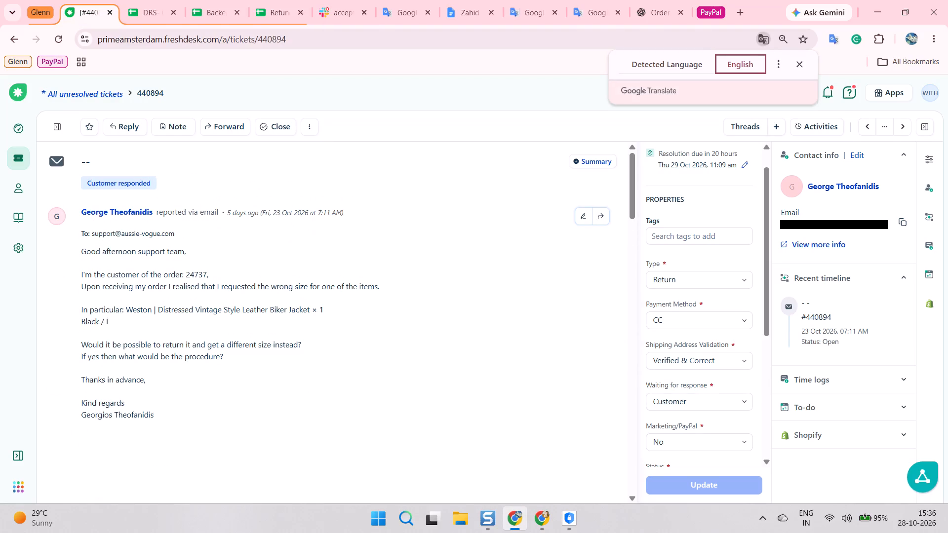
click(134, 253)
triple_click(118, 275)
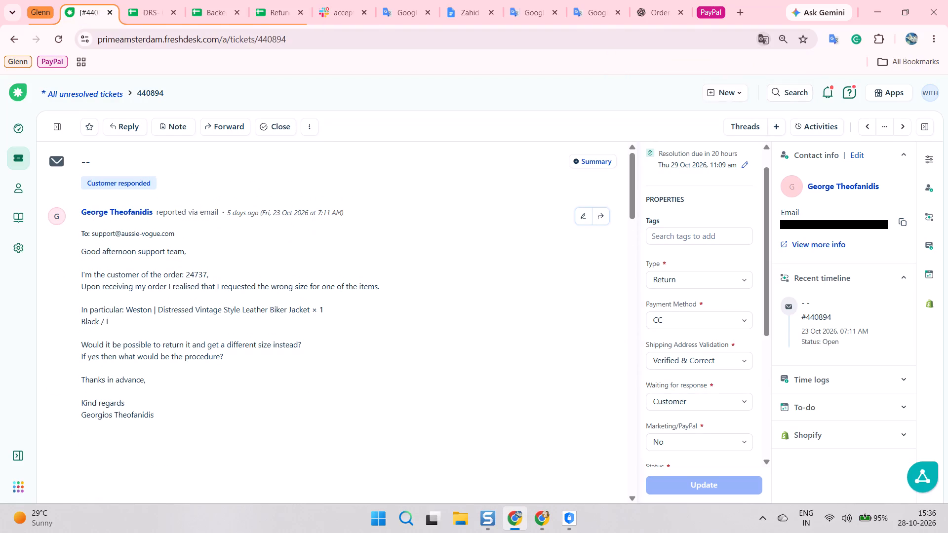
triple_click(151, 285)
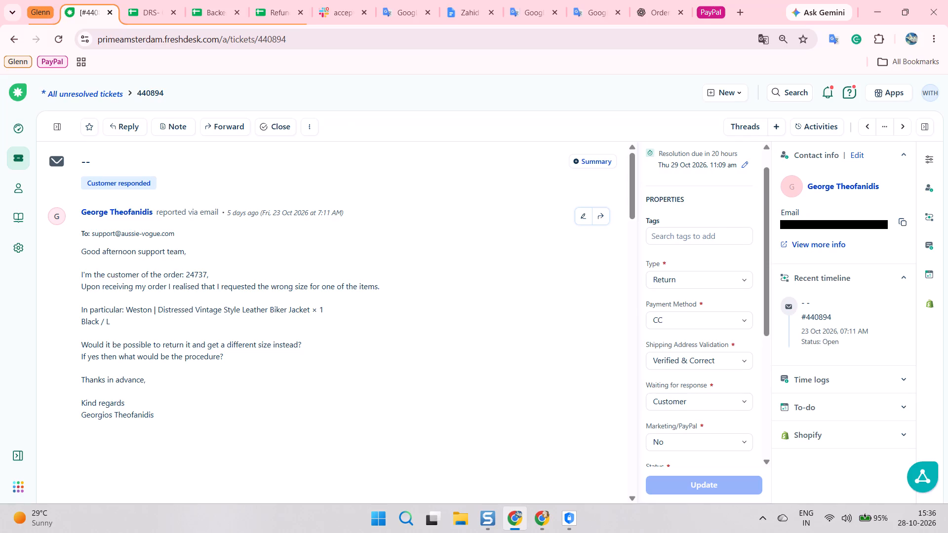
key(alt+Tab)
scroll(225, 198, up, 2)
key(alt+Tab)
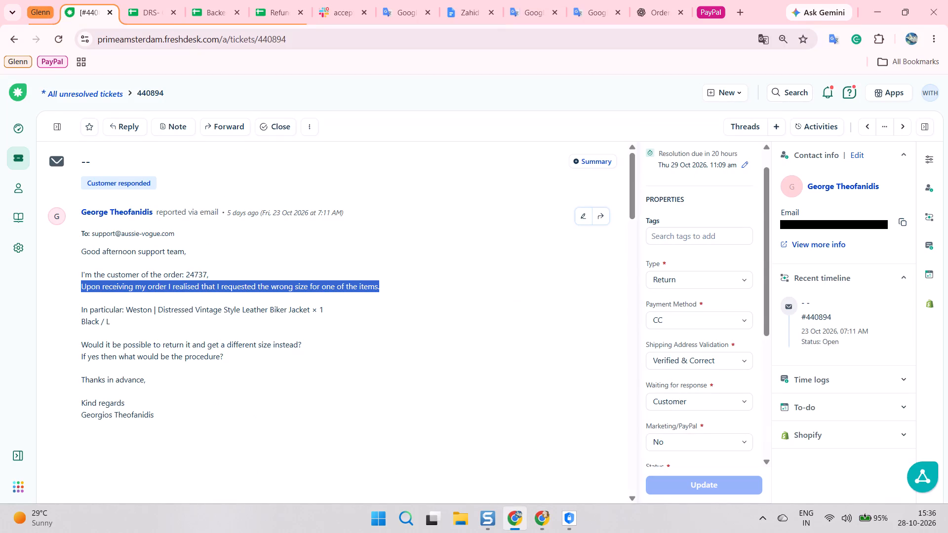
key(alt+Tab)
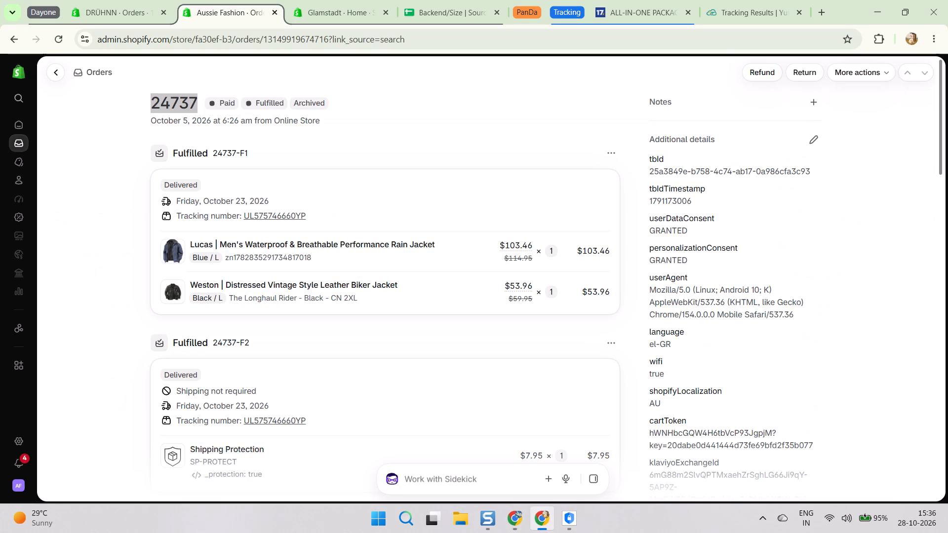
key(alt+Tab)
triple_click(218, 307)
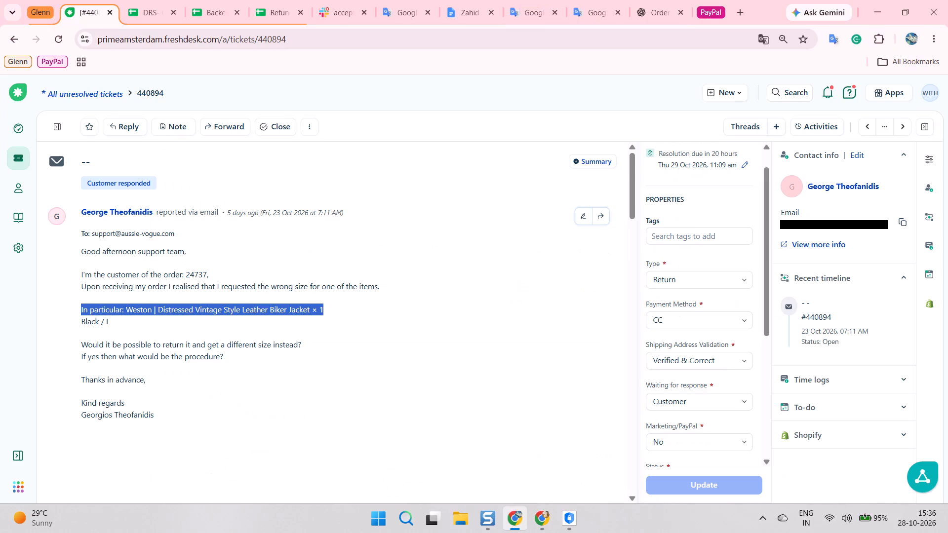
key(alt+Tab)
key(alt+Tab)
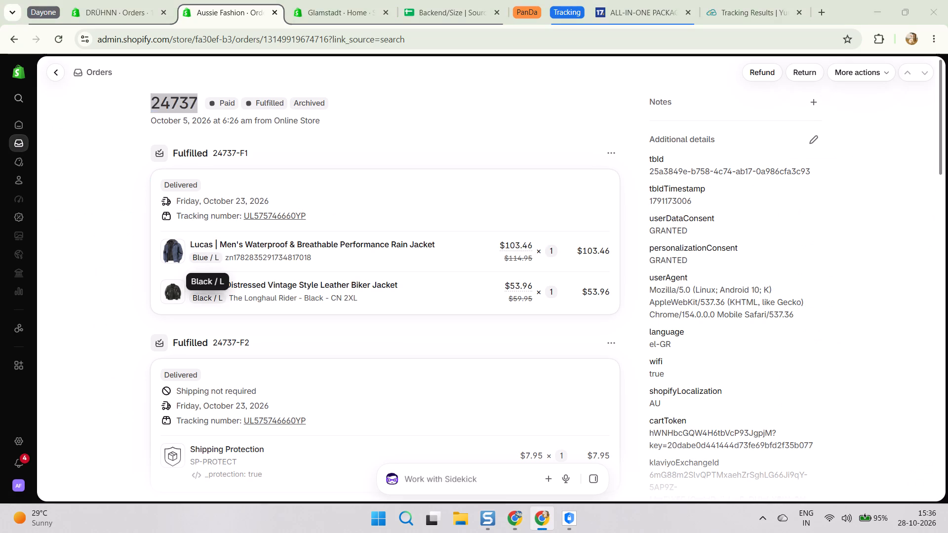
Read the customer's exchange question, follow-up size request and the support reply's Option 1 and Option 2, cross-checking the Shopify order.
scroll(162, 341, down, 1)
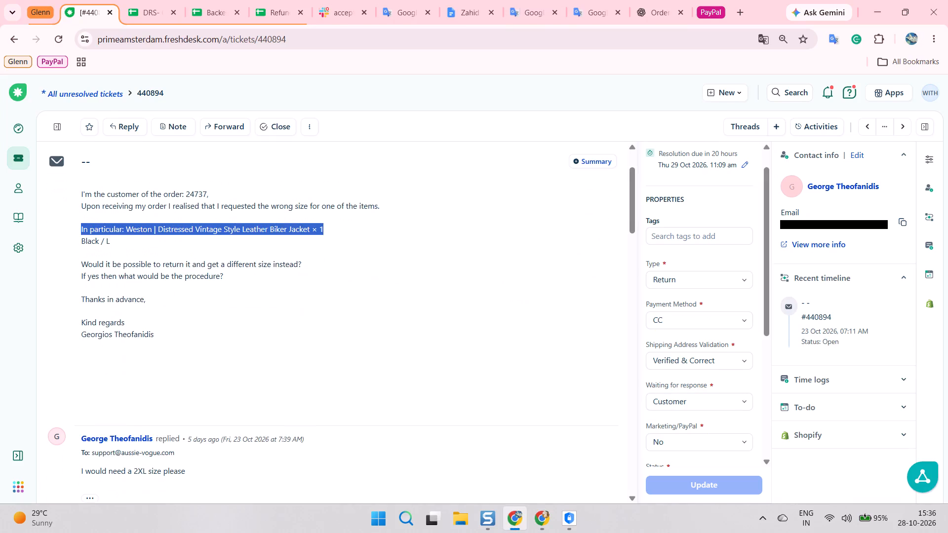
triple_click(133, 263)
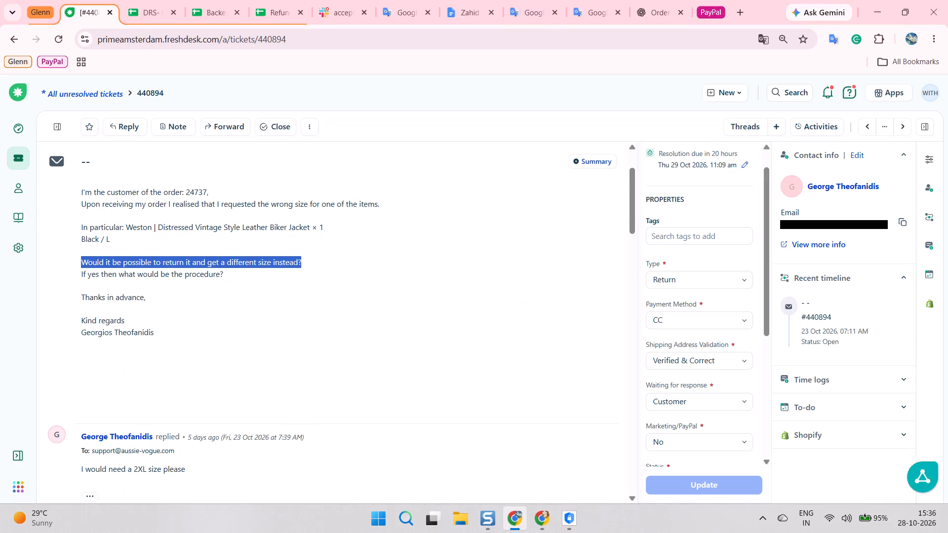
triple_click(162, 272)
triple_click(152, 277)
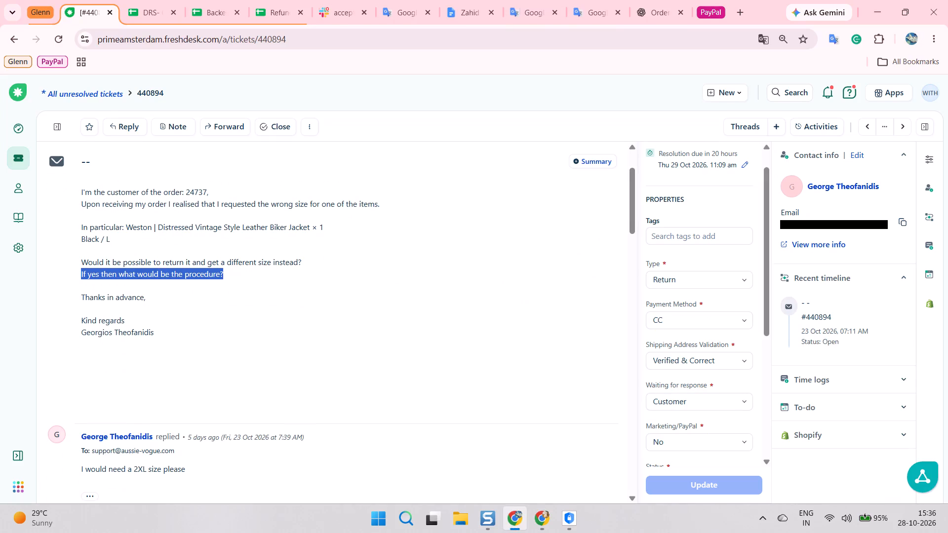
scroll(155, 291, down, 3)
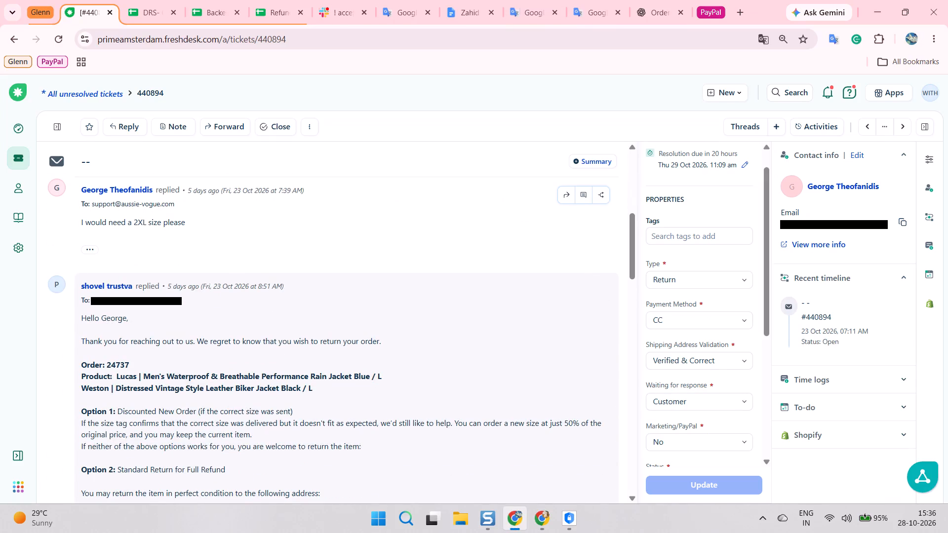
key(alt+Tab)
key(alt+Tab)
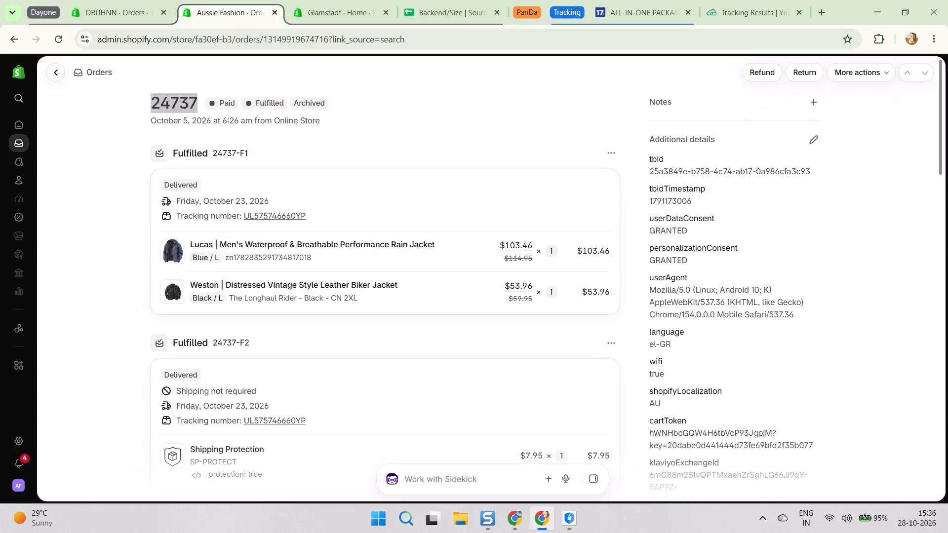
scroll(168, 318, down, 2)
scroll(182, 307, up, 1)
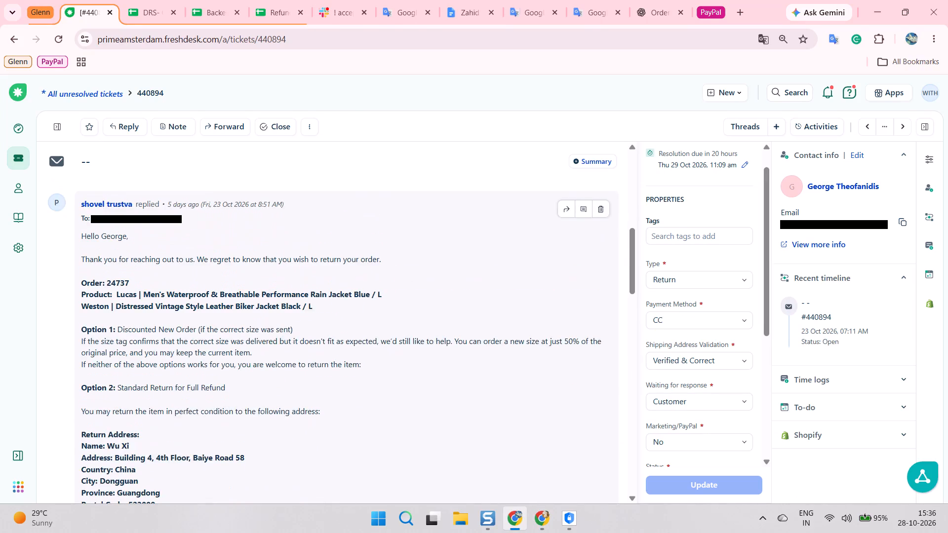
scroll(184, 305, down, 7)
Examine the customer's reply about the offered options and the coupon question, referring back to the original offer.
triple_click(123, 321)
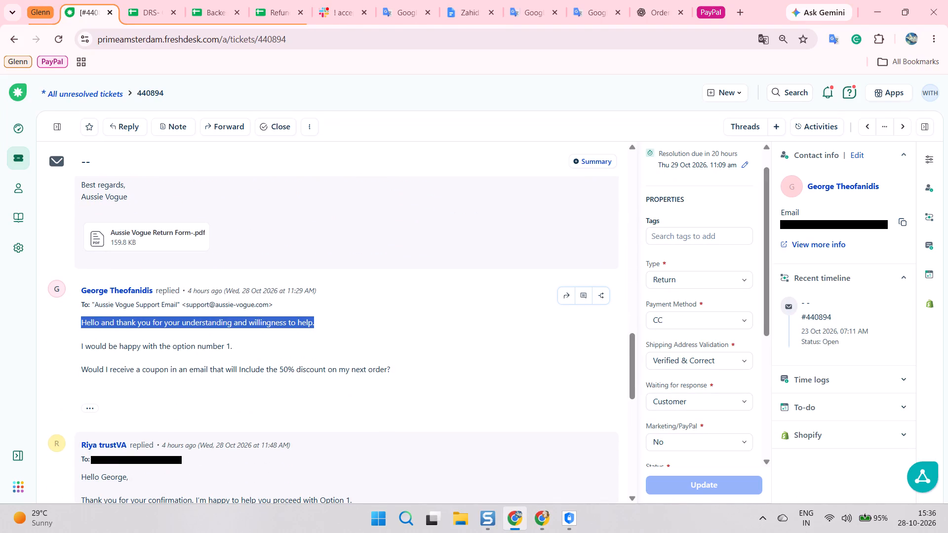
triple_click(124, 343)
scroll(153, 317, up, 7)
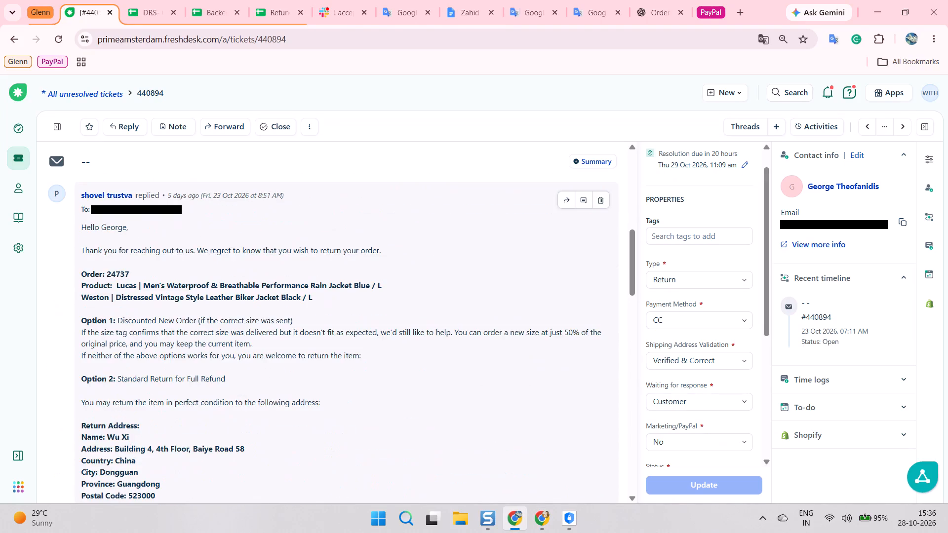
scroll(179, 297, down, 8)
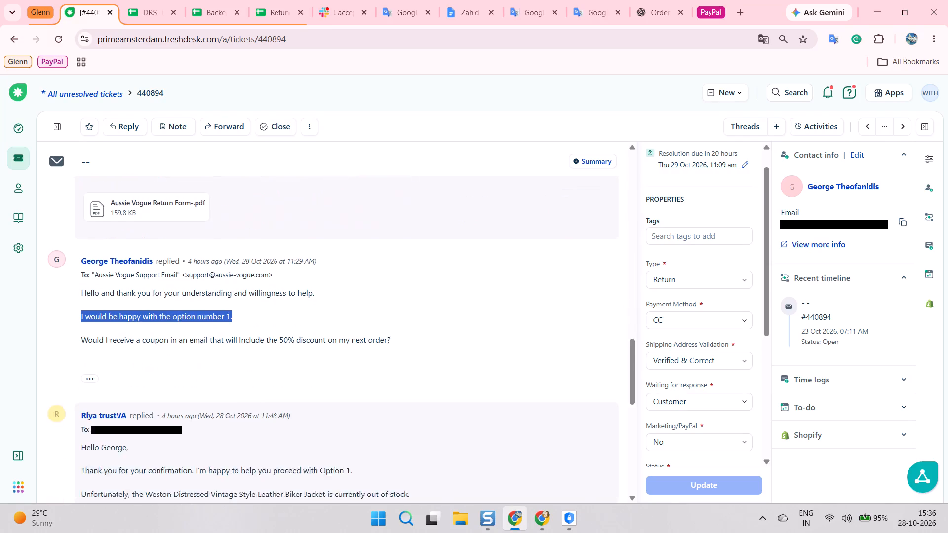
triple_click(145, 287)
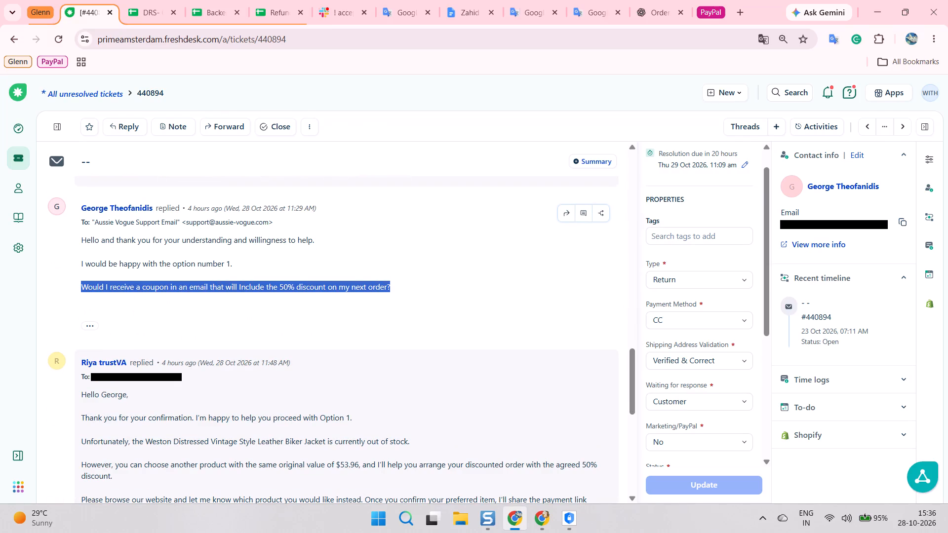
scroll(235, 307, down, 1)
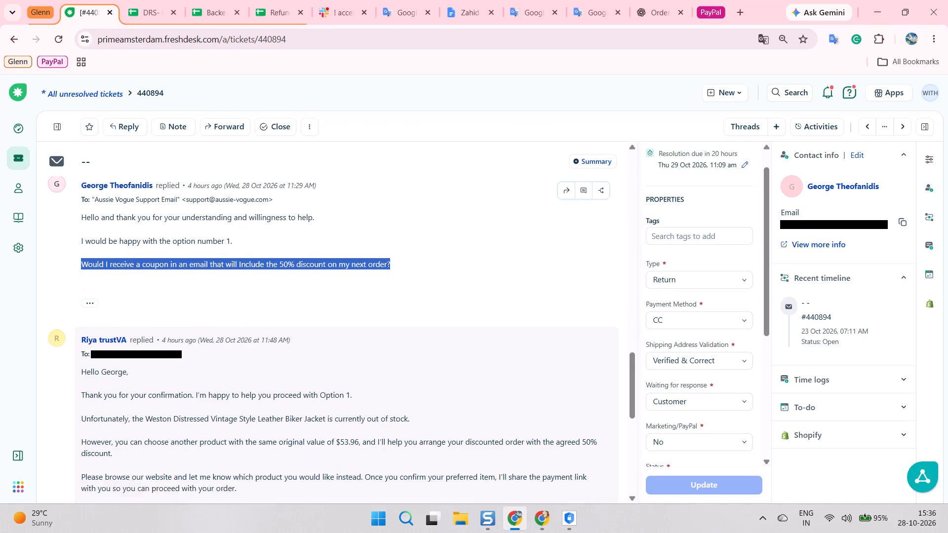
Read the support reply on the Weston jacket's availability and alternatives, the private note and the customer's latest message.
scroll(173, 320, down, 1)
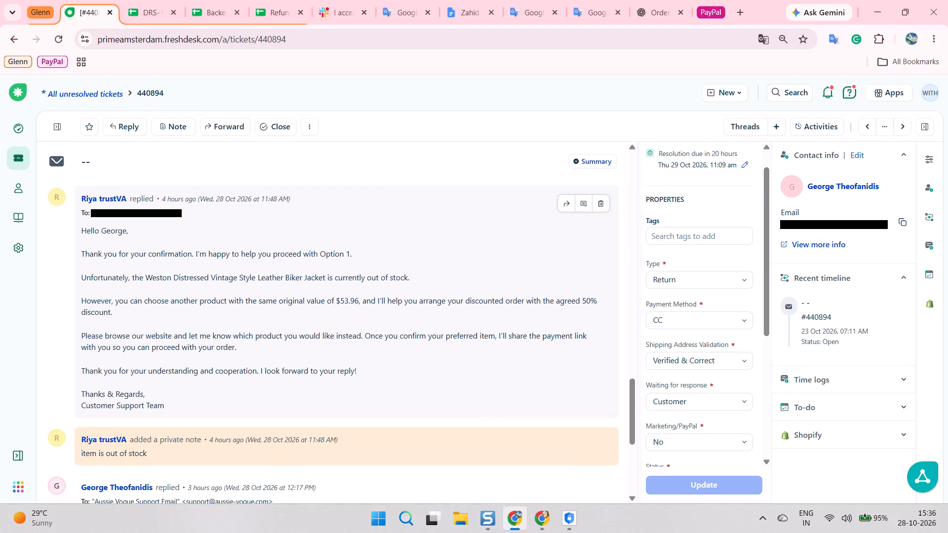
triple_click(151, 254)
triple_click(138, 280)
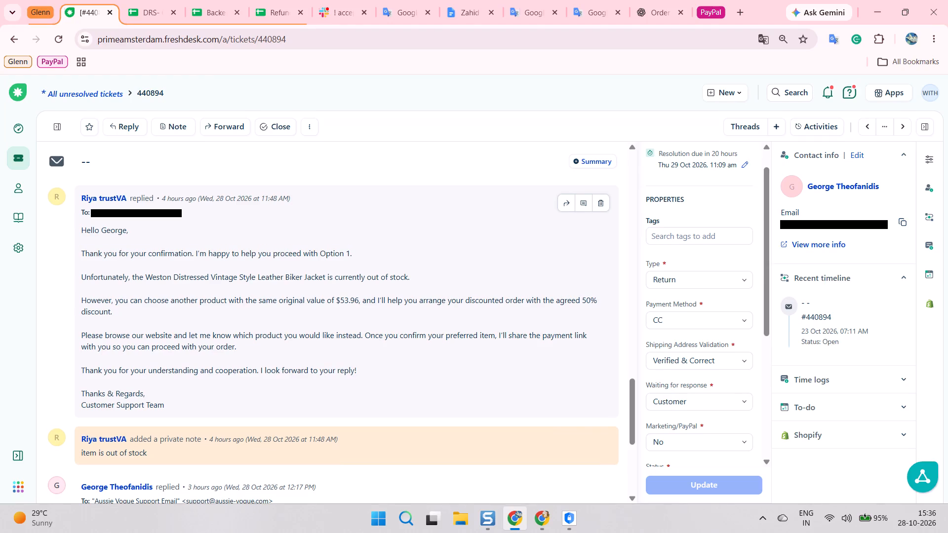
click(138, 280)
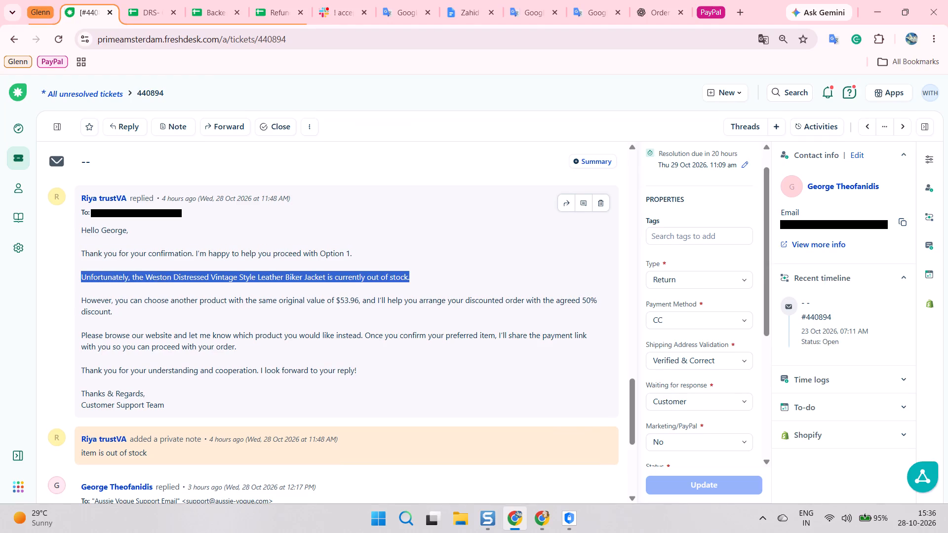
triple_click(146, 300)
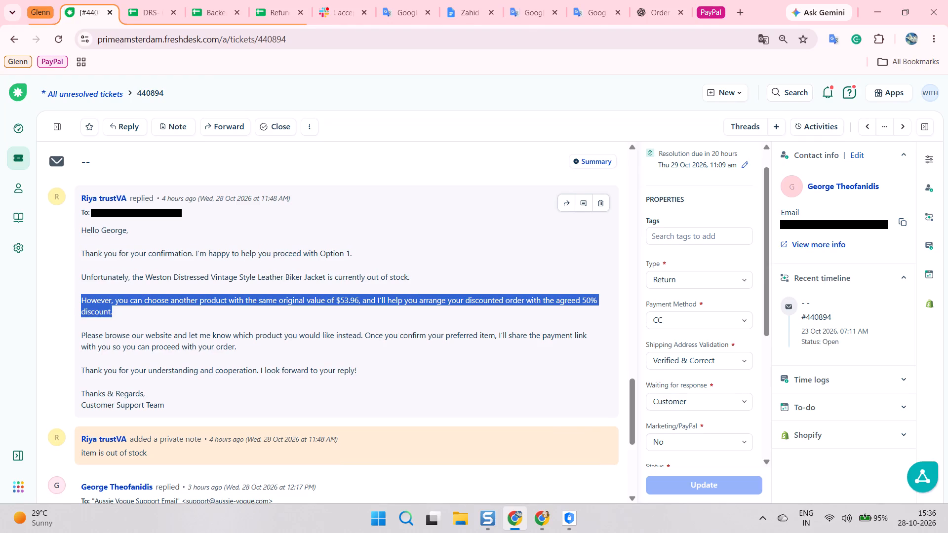
scroll(262, 309, down, 1)
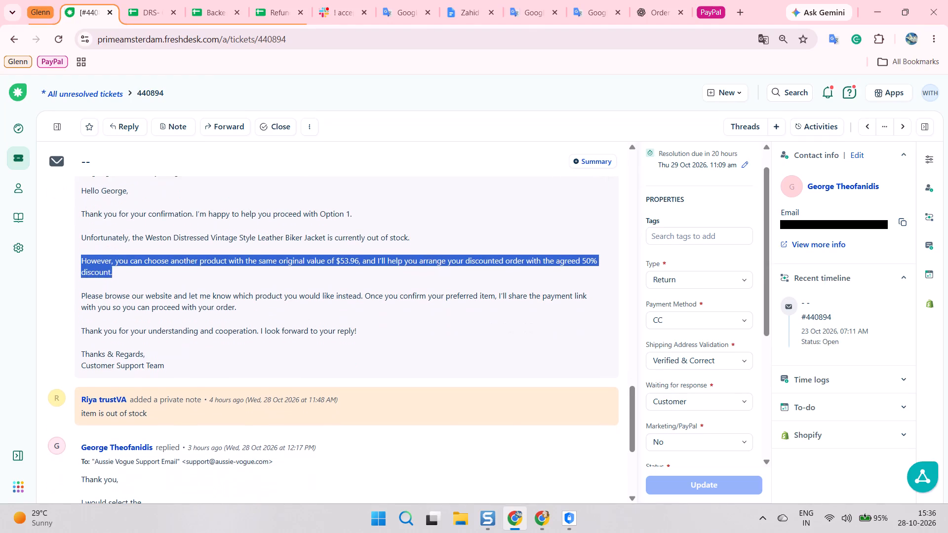
key(alt+Tab)
key(alt+Tab)
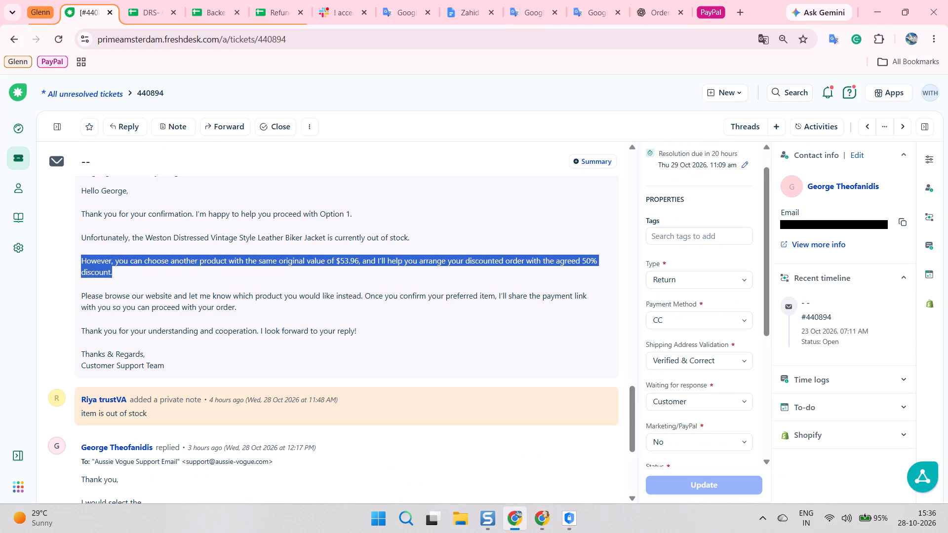
scroll(467, 268, up, 1)
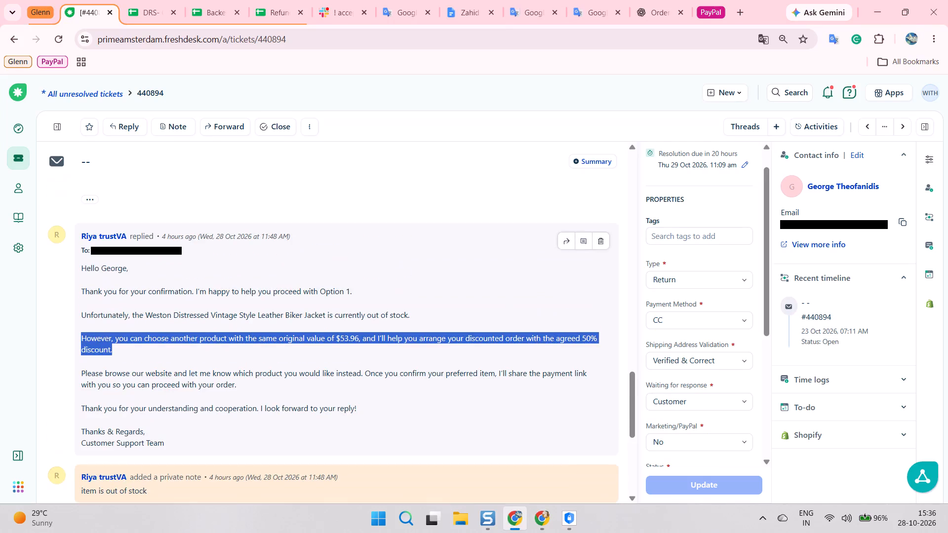
scroll(461, 269, down, 2)
triple_click(216, 216)
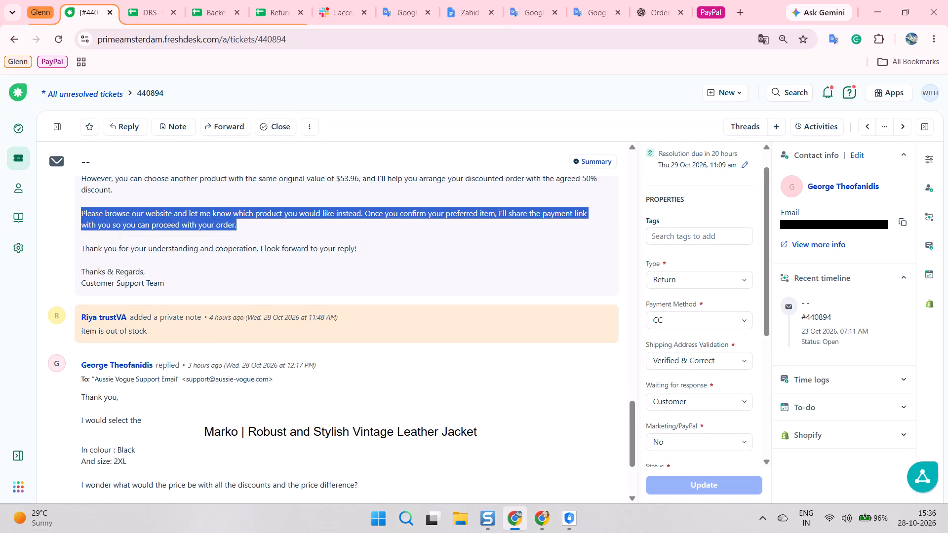
scroll(233, 254, down, 2)
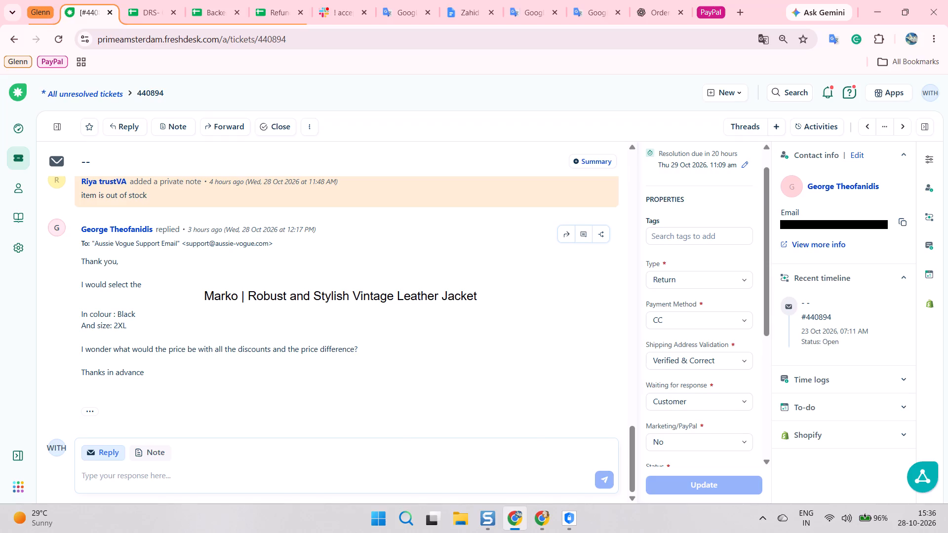
Copy the product name "Marko | Robust and Stylish Vintage Leather Jacket" from the customer's latest reply.
right_click(322, 272)
triple_click(285, 302)
ctrl+click(287, 301)
key(ctrl+c)
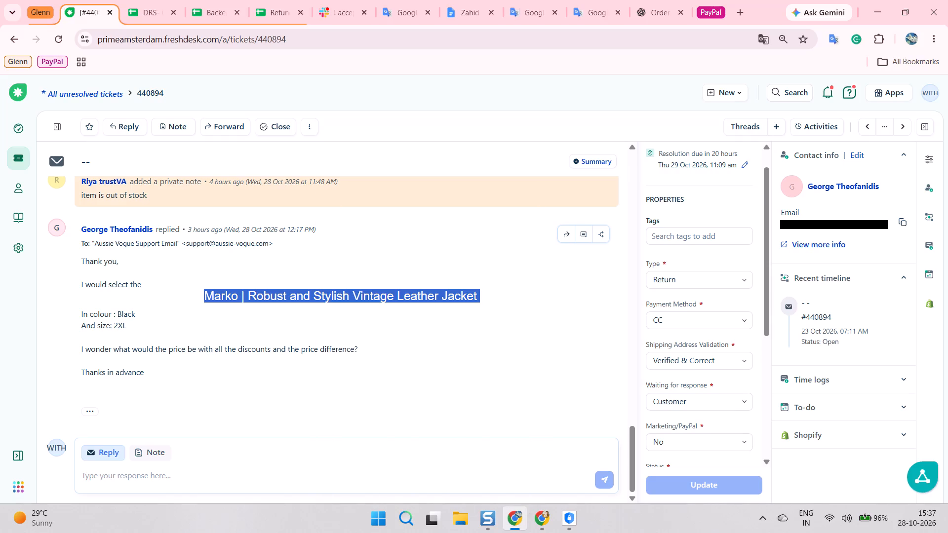
key(ctrl+c)
key(ctrl+c)
key(alt+Tab)
scroll(225, 198, up, 6)
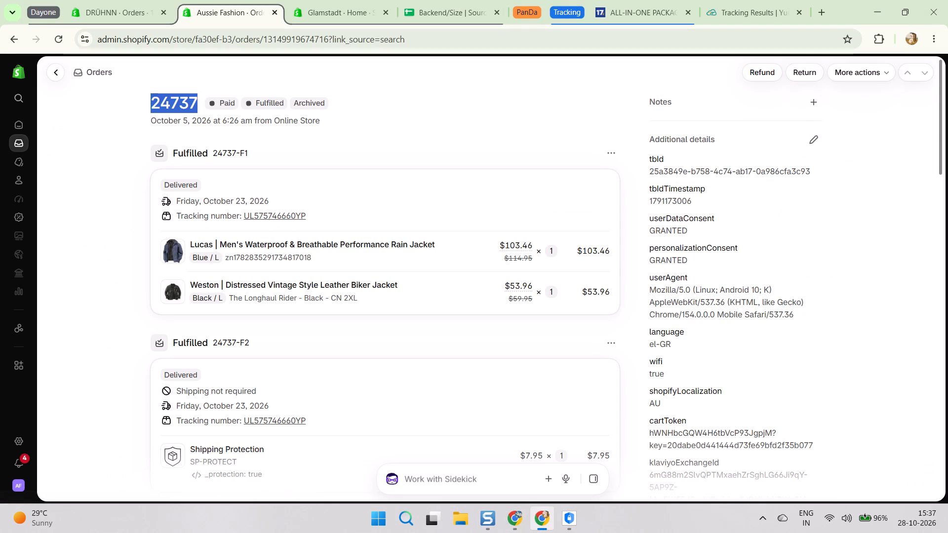
scroll(33, 202, up, 8)
click(265, 212)
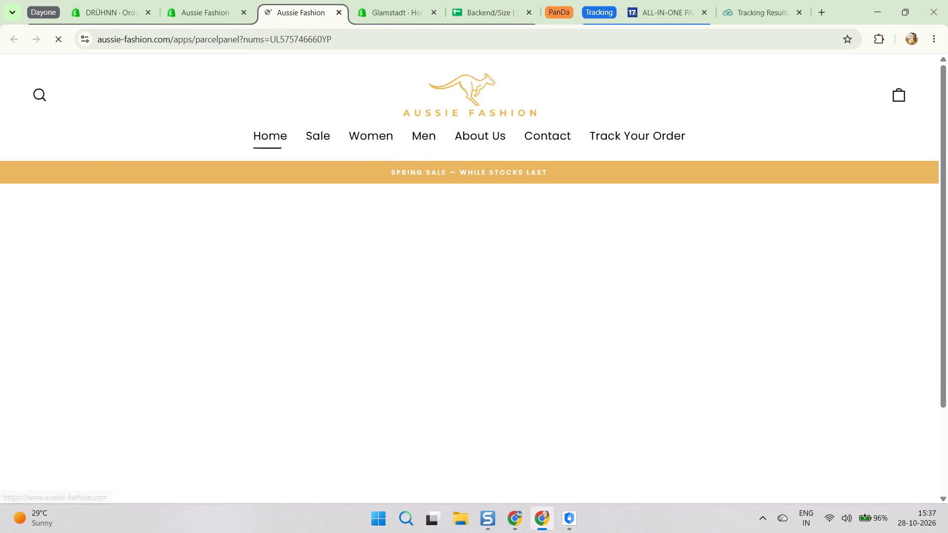
scroll(407, 173, up, 6)
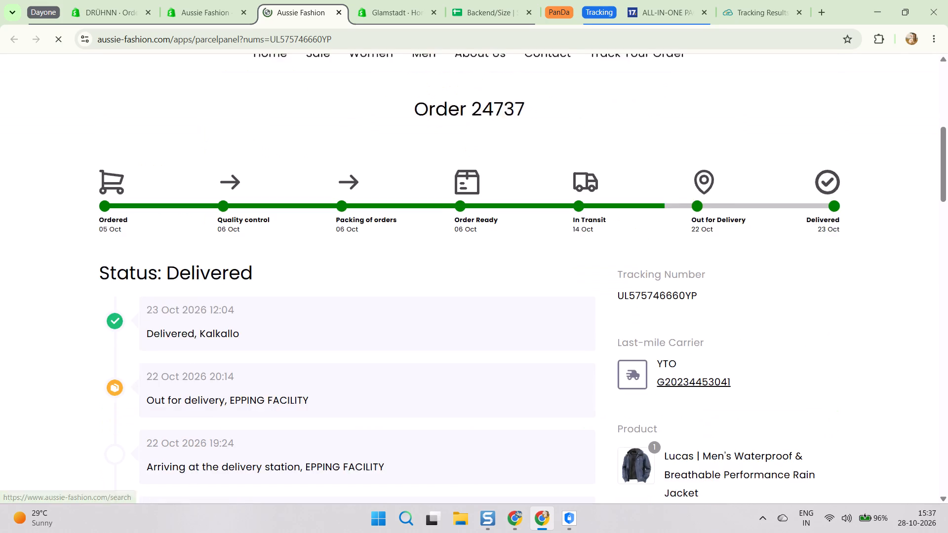
scroll(53, 90, up, 10)
Search the Aussie Fashion storefront for "Marko | Robust and Stylish Vintage Leather Jacket" and open its product page.
click(39, 92)
scroll(230, 138, up, 4)
key(ctrl+v)
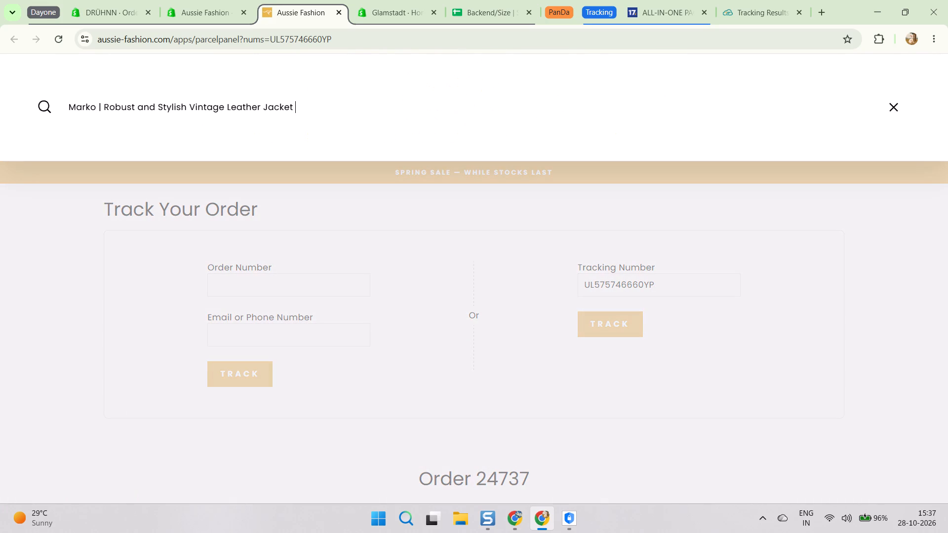
scroll(148, 223, down, 1)
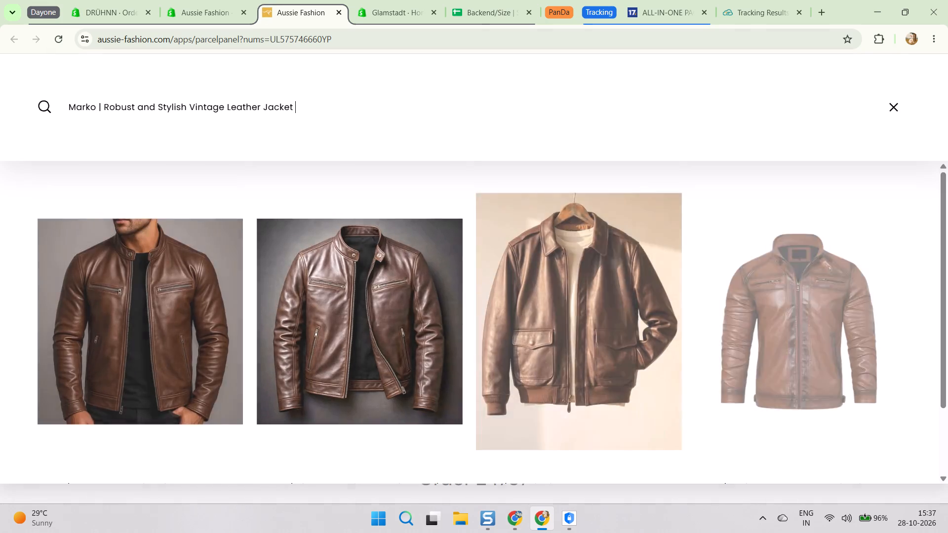
scroll(146, 228, down, 1)
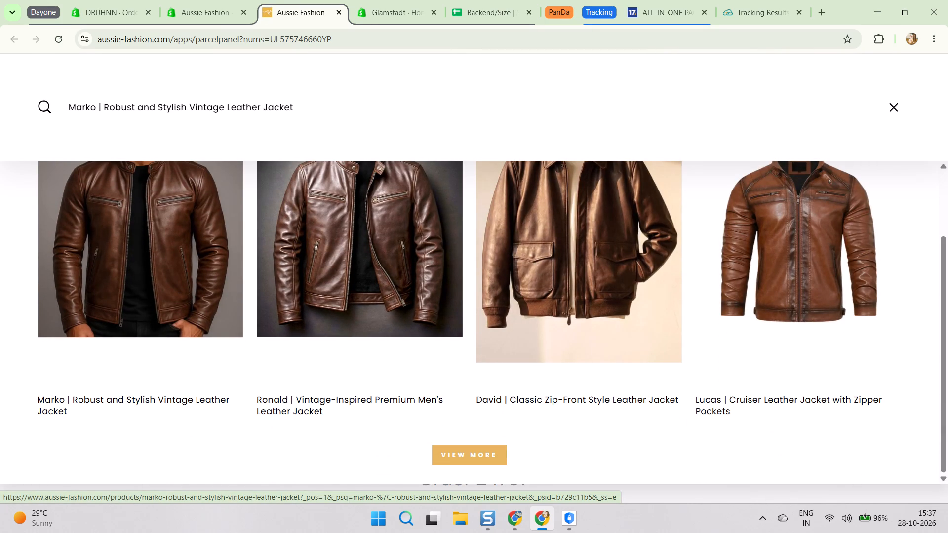
click(165, 288)
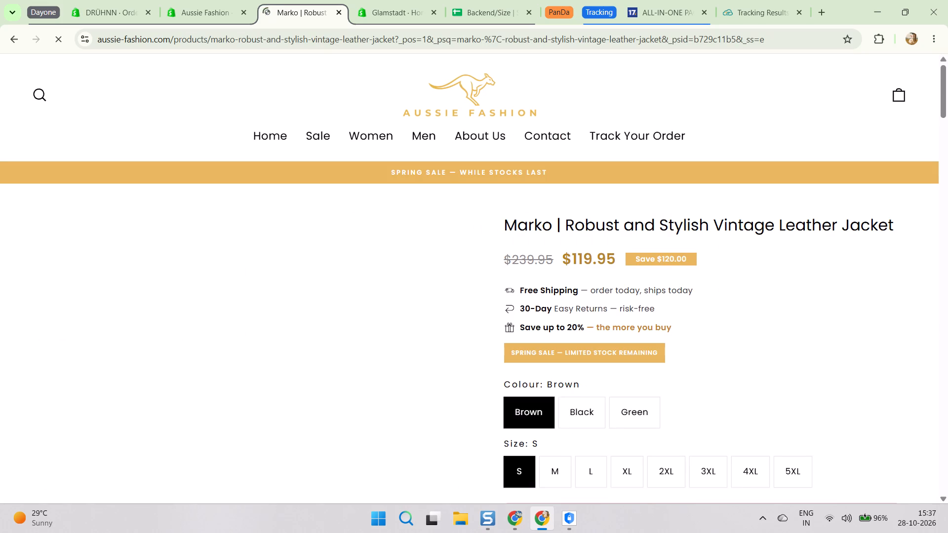
scroll(513, 252, down, 1)
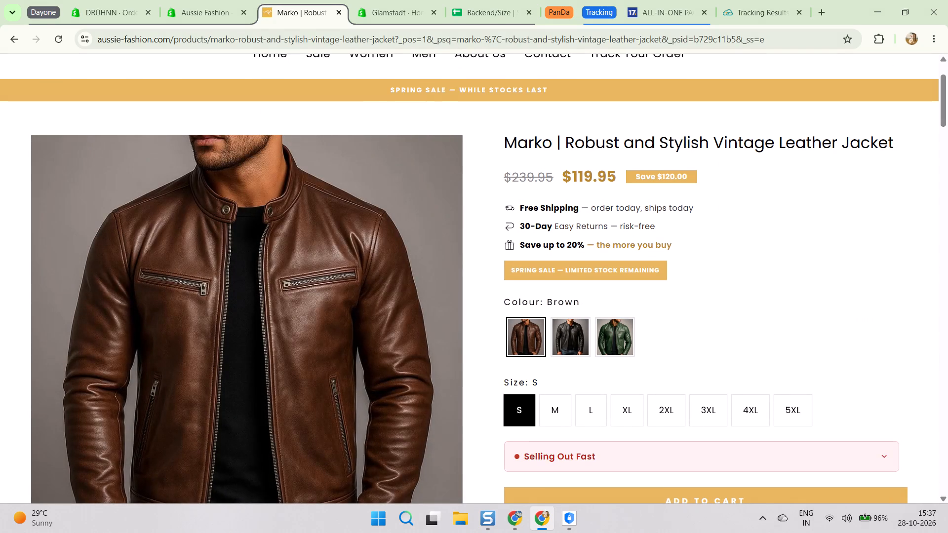
key(alt+Tab)
key(alt+Tab)
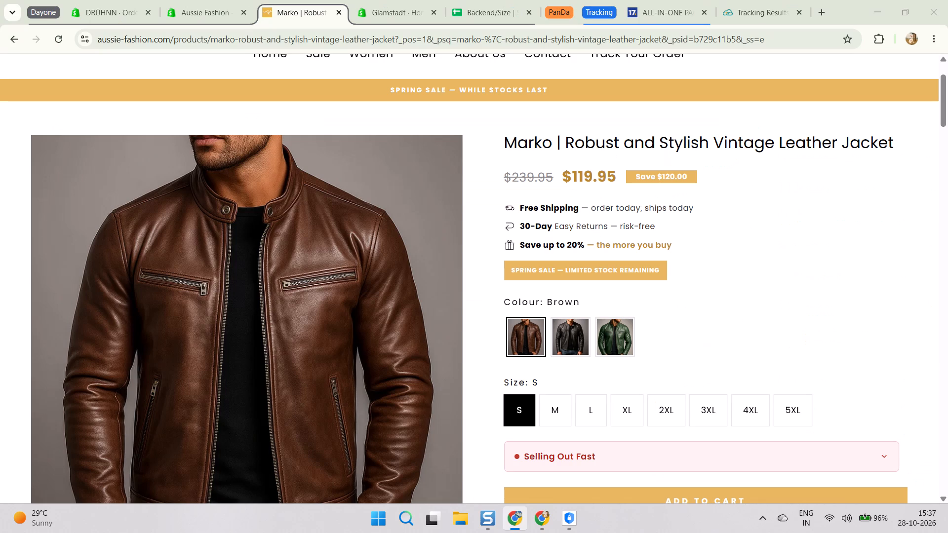
click(571, 337)
scroll(585, 399, up, 3)
scroll(683, 462, down, 2)
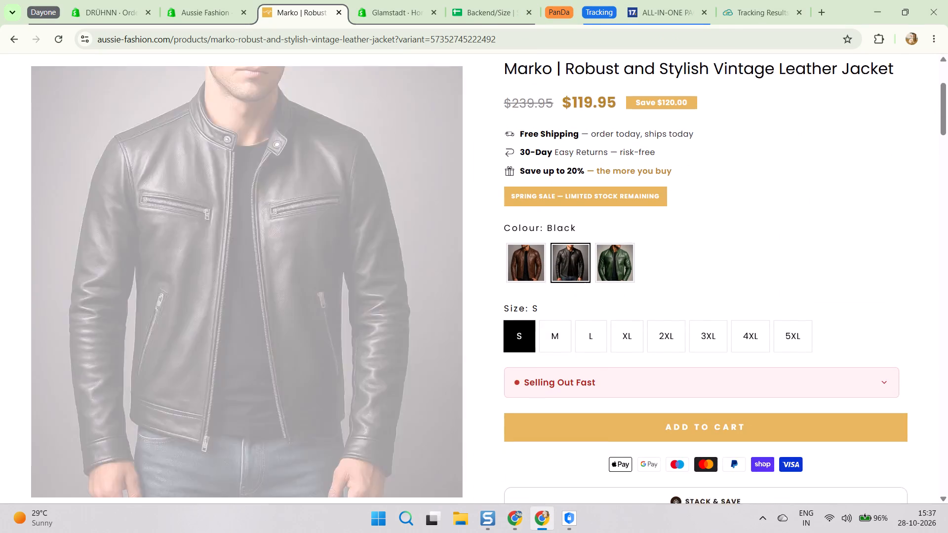
click(668, 332)
scroll(403, 340, up, 2)
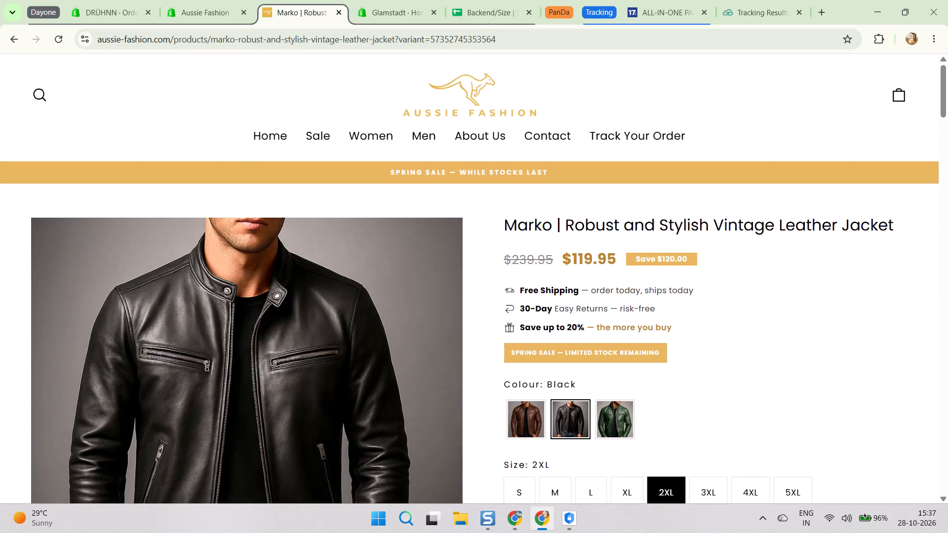
key(alt+Tab)
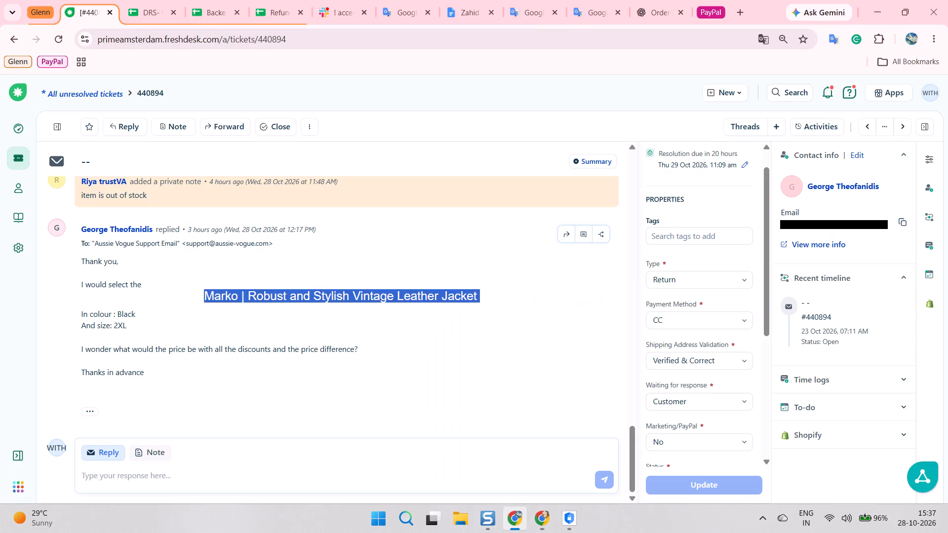
click(377, 252)
key(alt+Tab)
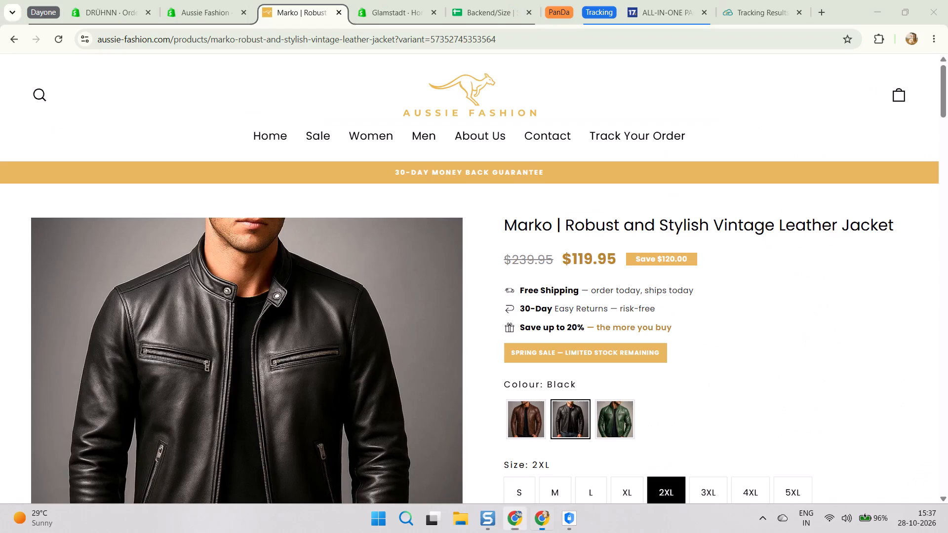
scroll(372, 215, up, 1)
click(195, 0)
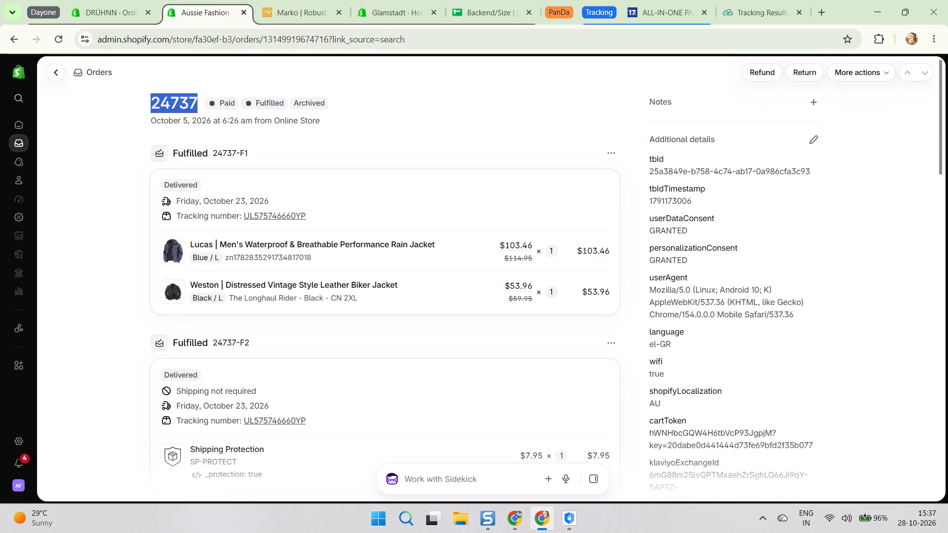
scroll(504, 235, down, 2)
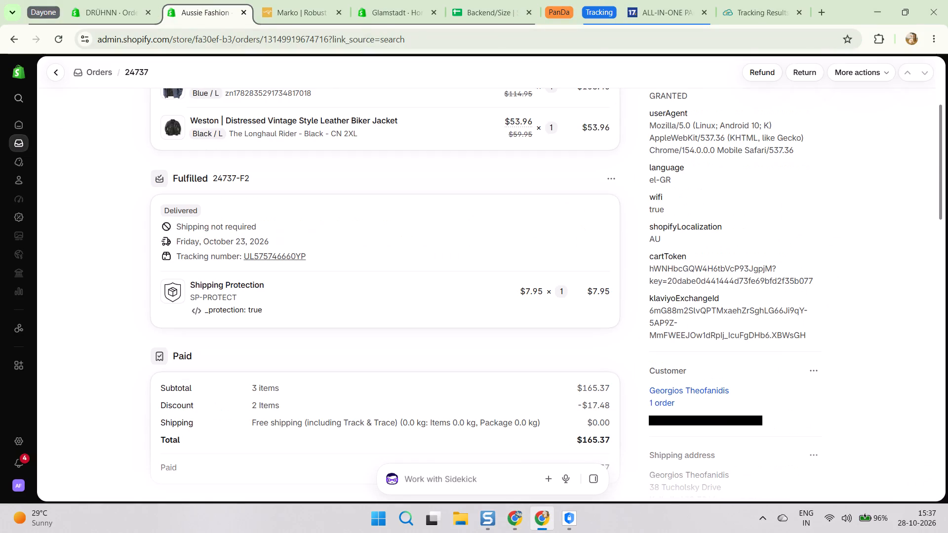
scroll(445, 237, up, 2)
key(alt+Tab)
scroll(381, 257, up, 1)
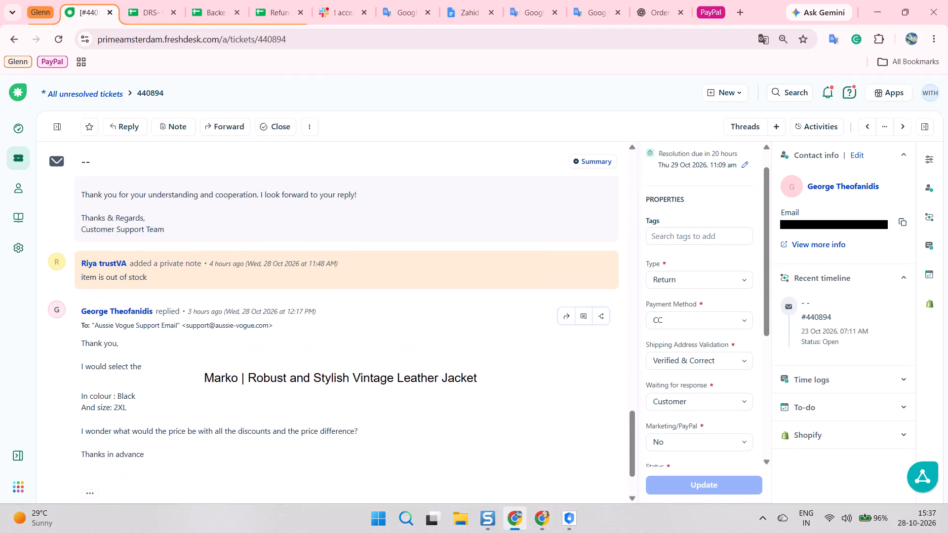
scroll(382, 252, up, 2)
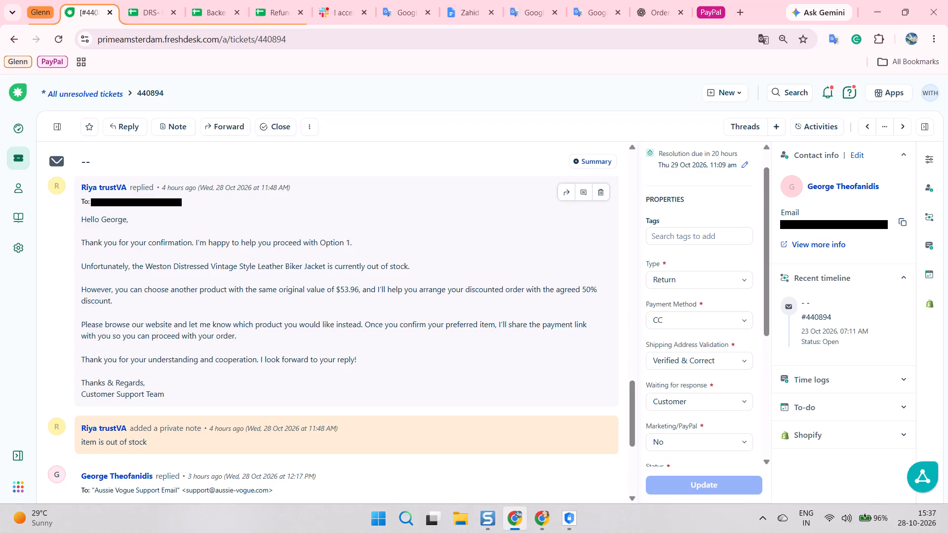
scroll(346, 258, down, 2)
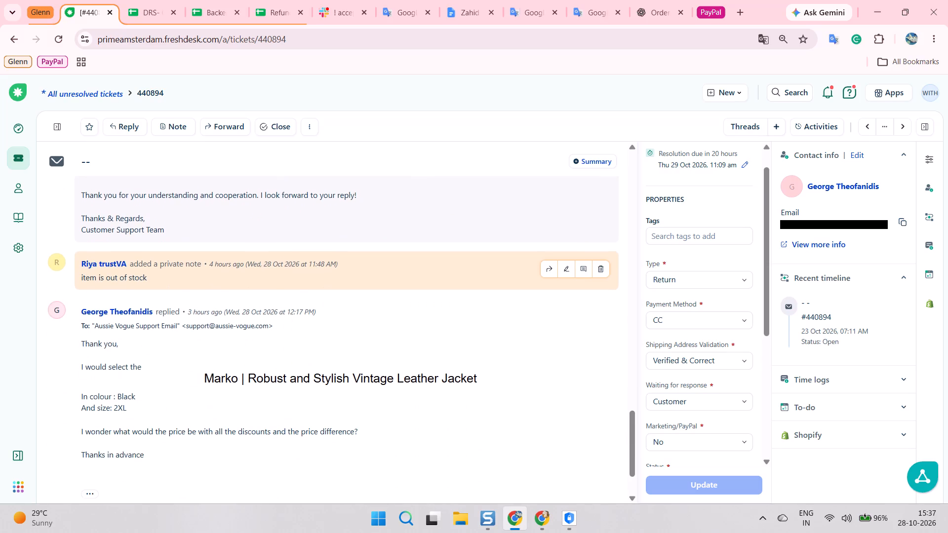
scroll(337, 268, down, 1)
click(373, 266)
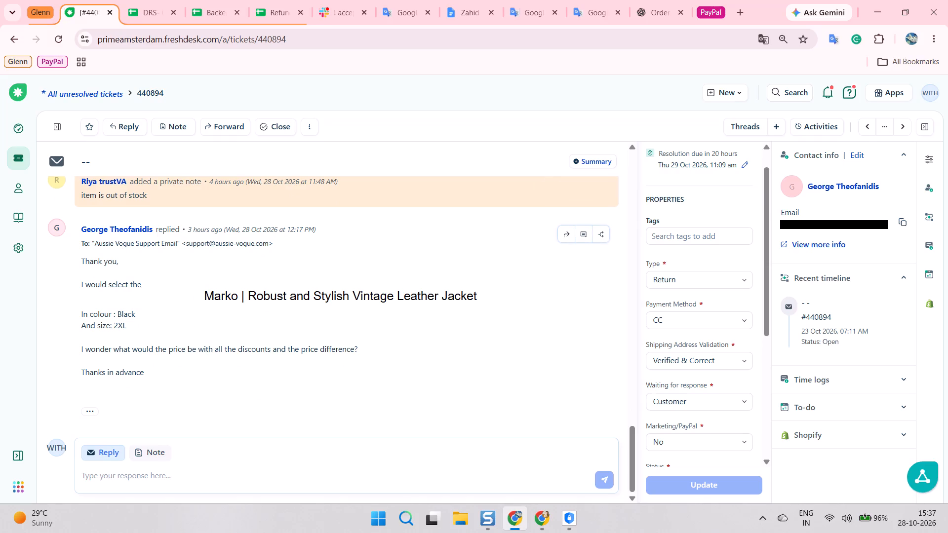
key(alt+Tab)
scroll(352, 256, up, 3)
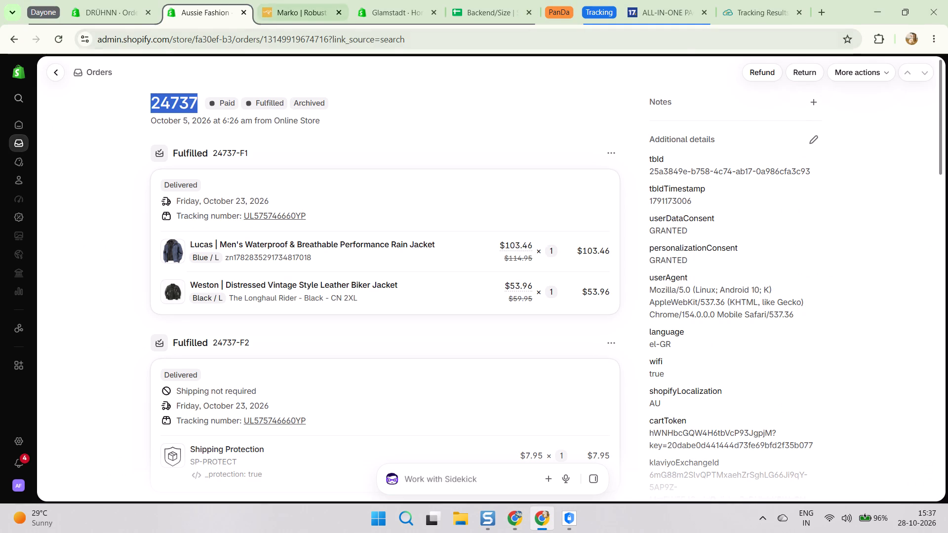
drag(298, 12, 301, 8)
scroll(579, 274, down, 1)
click(587, 115)
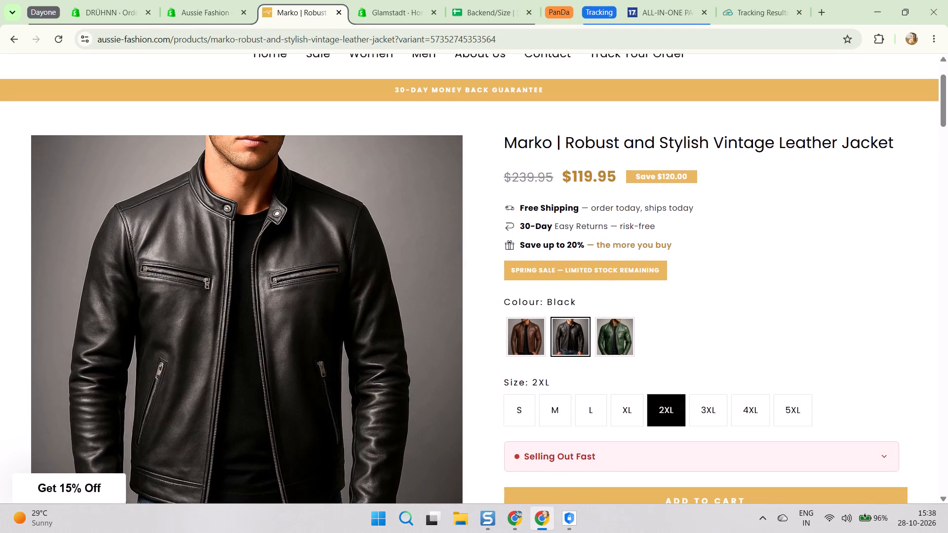
scroll(648, 237, up, 1)
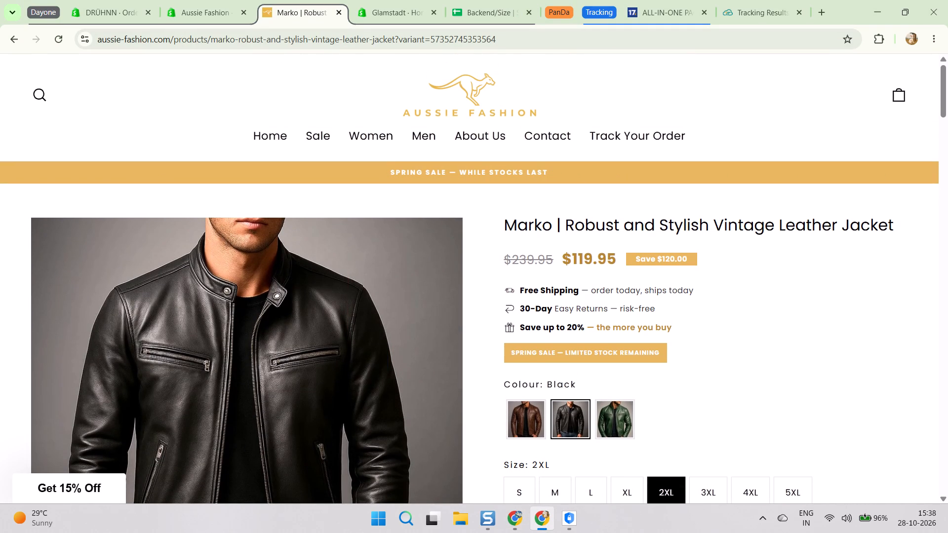
scroll(688, 254, up, 1)
scroll(622, 261, down, 1)
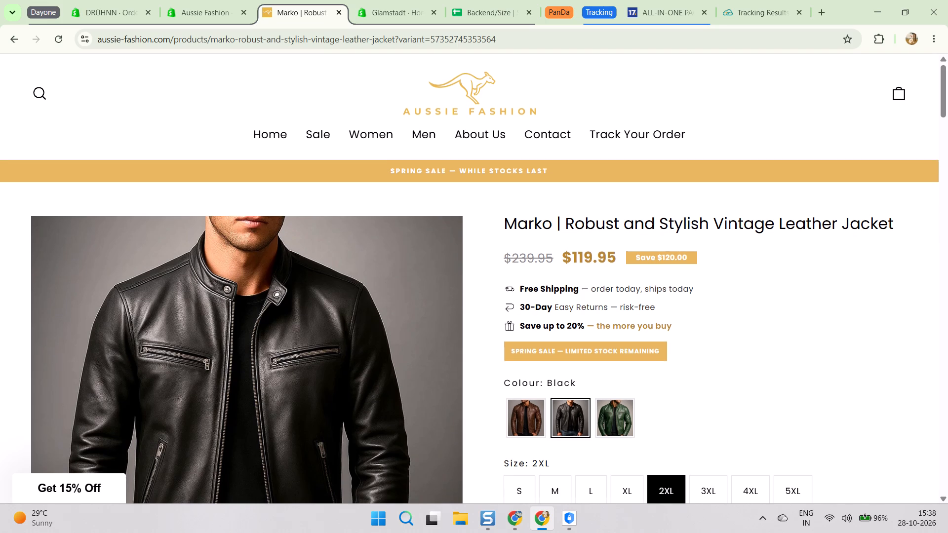
scroll(463, 217, up, 2)
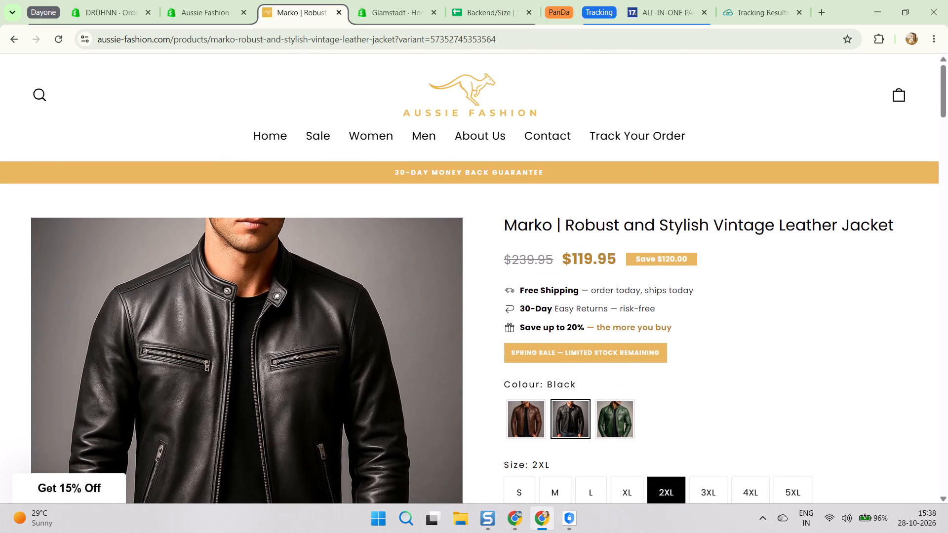
triple_click(596, 221)
key(ctrl+c)
key(ctrl+c)
key(alt+Tab)
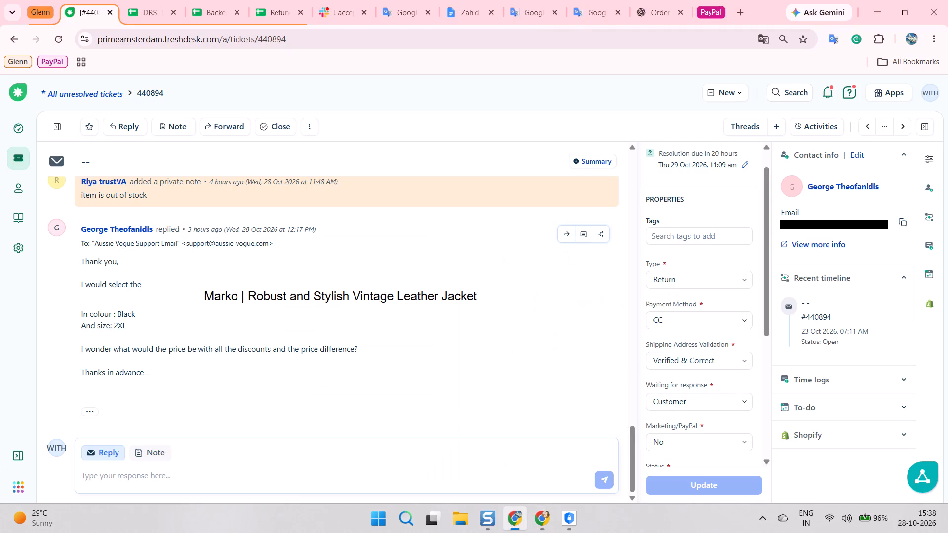
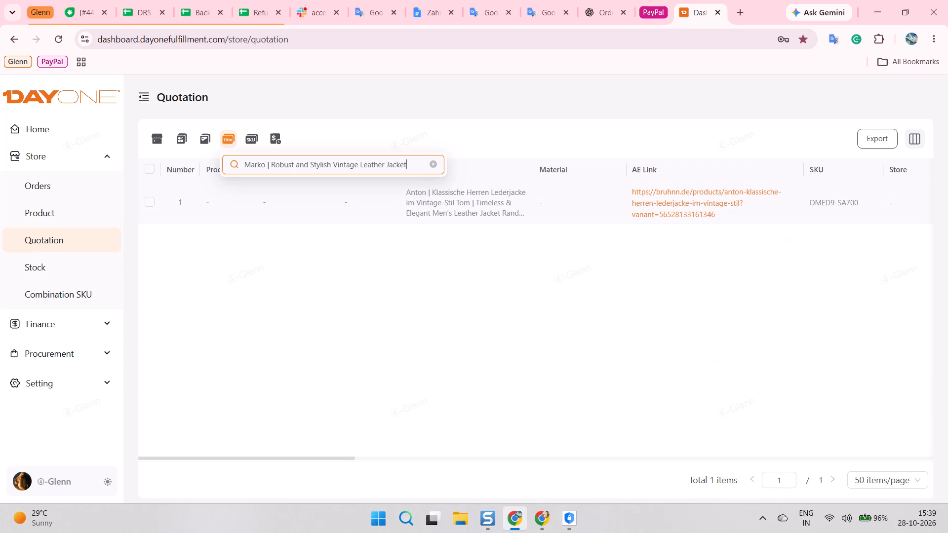
Dismiss the title filter to view the quotation list entry for the Marko vintage leather jacket.
click(402, 261)
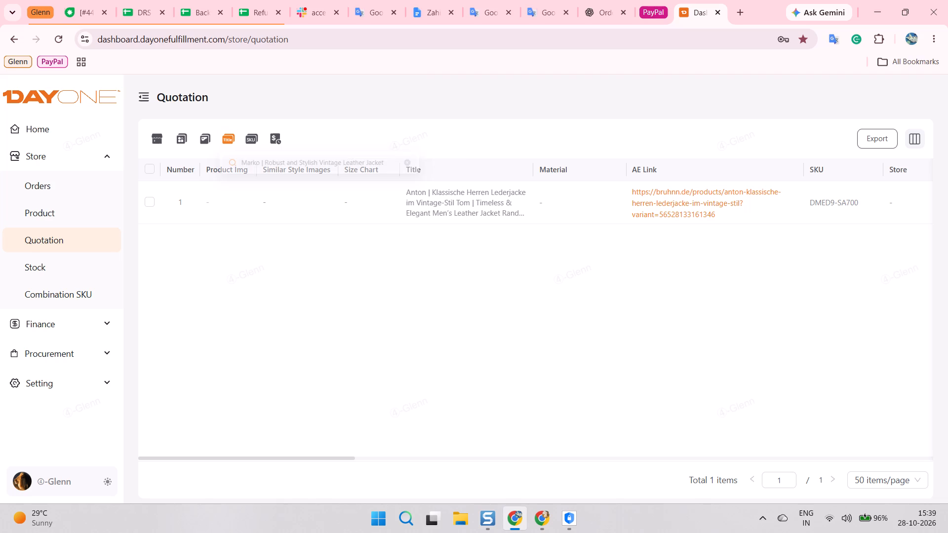
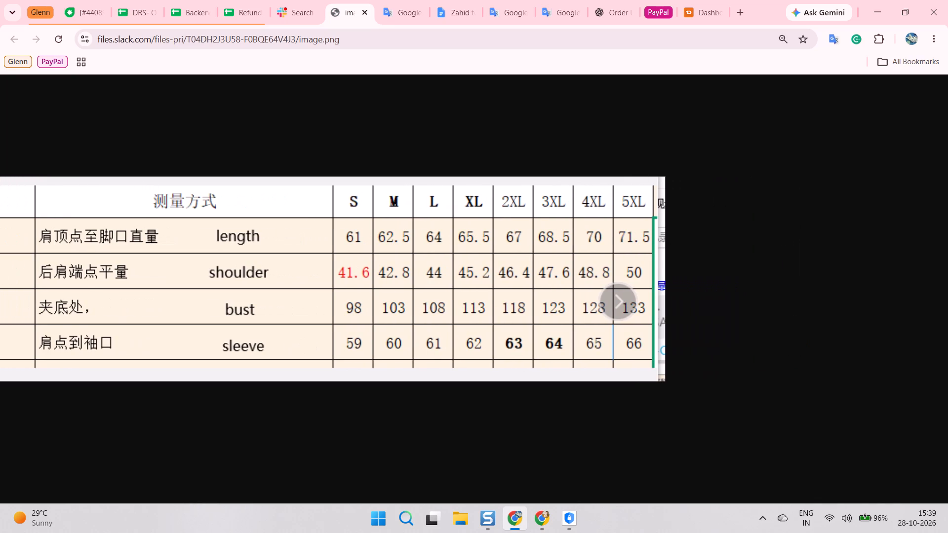
Capture the size chart from the English measurement labels through the S to 5XL columns, leaving out most Chinese text.
key(shift+x)
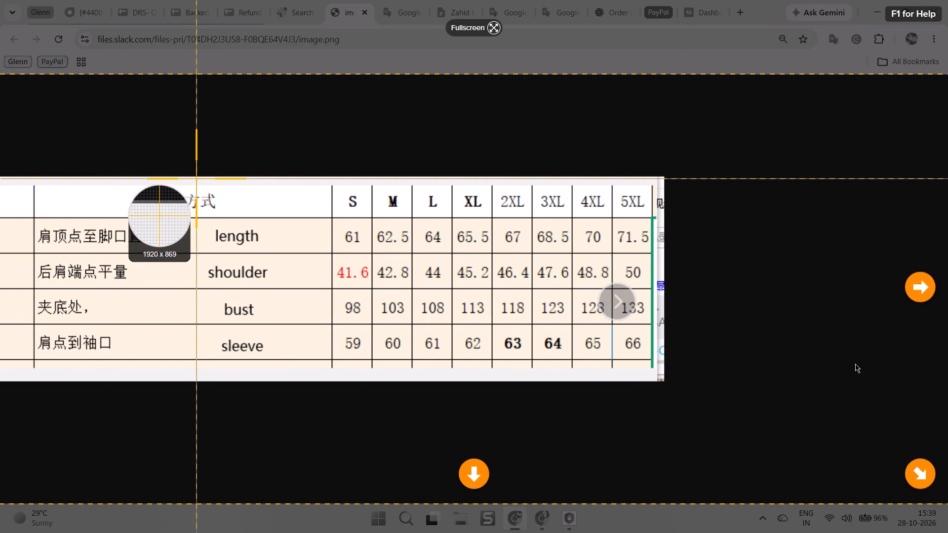
drag(197, 182, 678, 372)
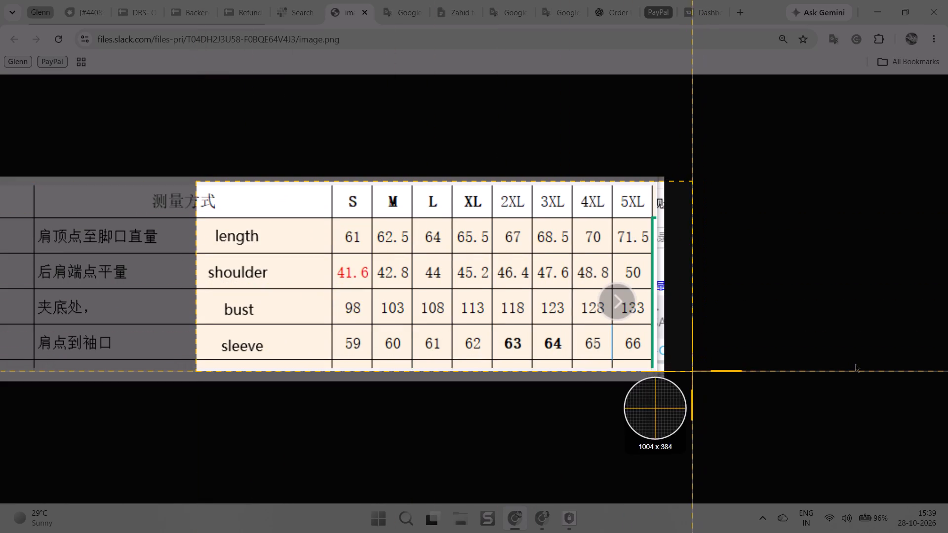
drag(678, 372, 656, 366)
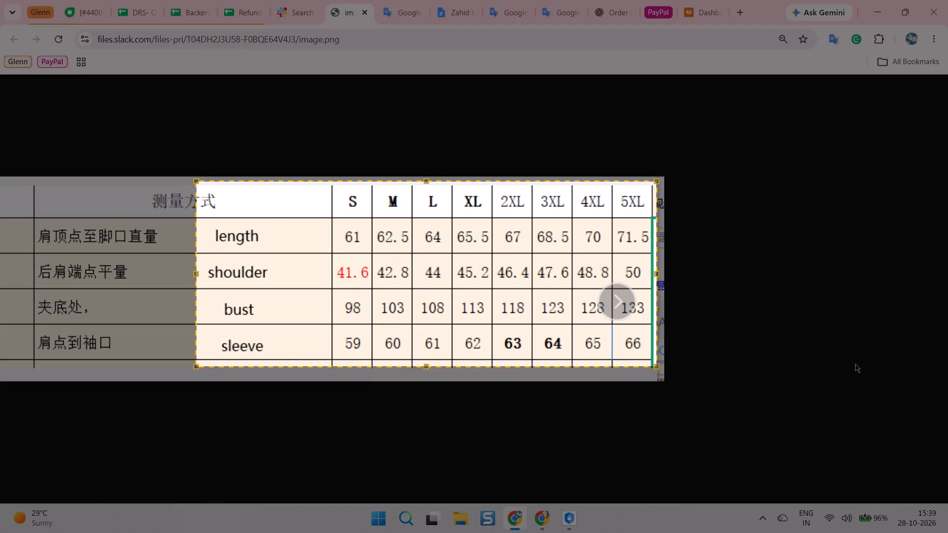
click(268, 393)
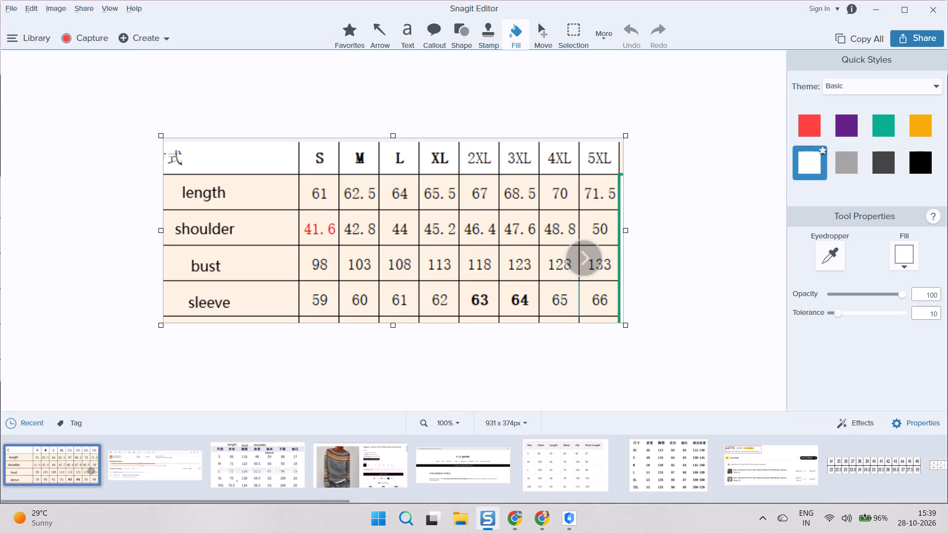
Crop the captured size chart's outer edges to 919 x 355 px, removing the green line beside the 5XL column.
double_click(572, 33)
click(393, 134)
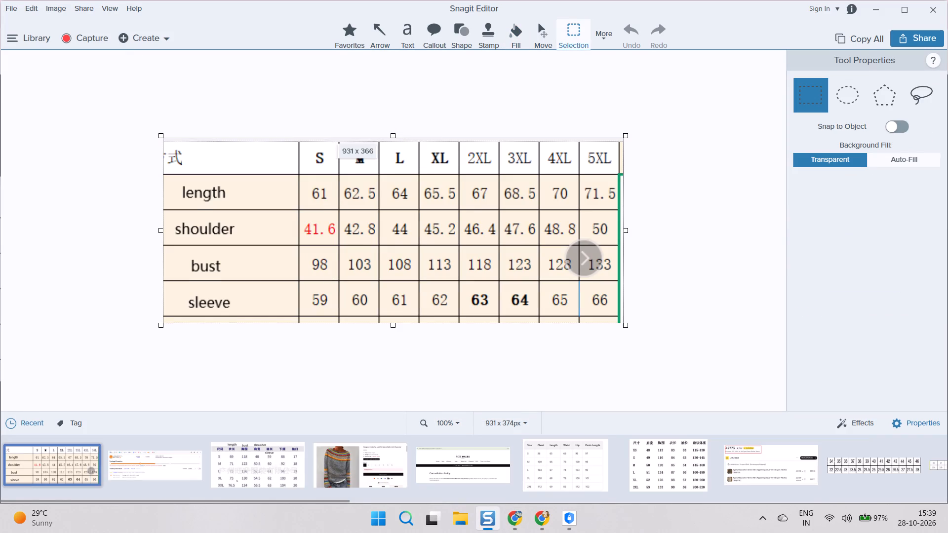
drag(393, 323, 394, 317)
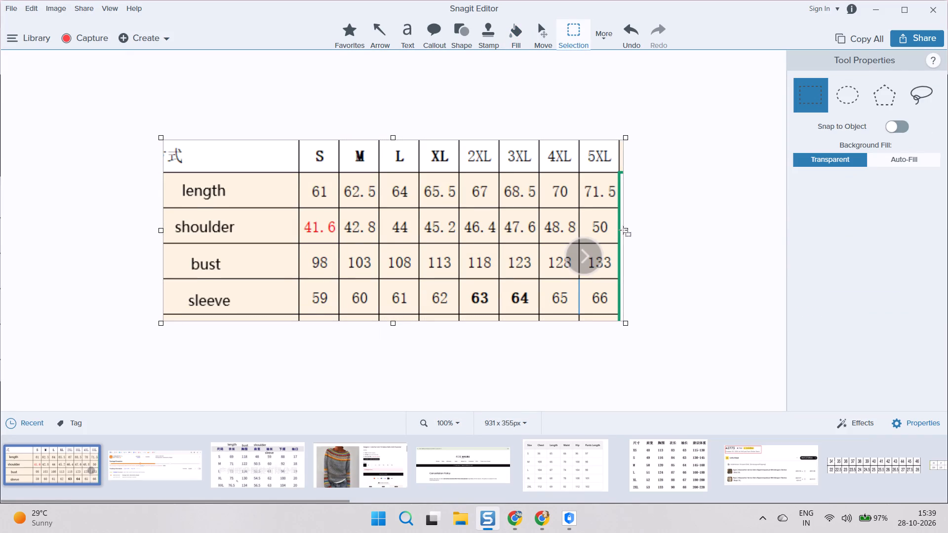
drag(625, 232, 619, 234)
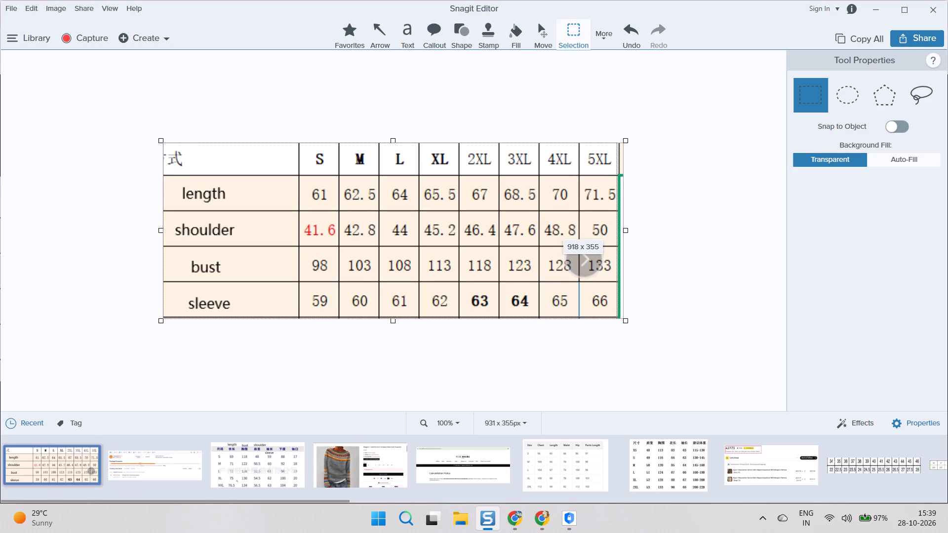
drag(619, 234, 619, 234)
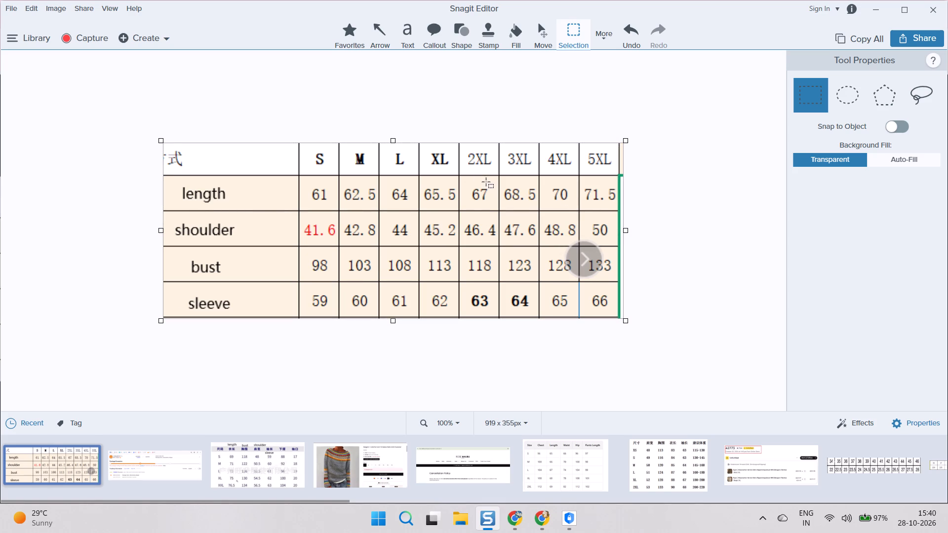
Erase the leftover Chinese character in the chart's empty header cell and fill the gap with white.
scroll(577, 296, down, 1)
scroll(373, 196, up, 1)
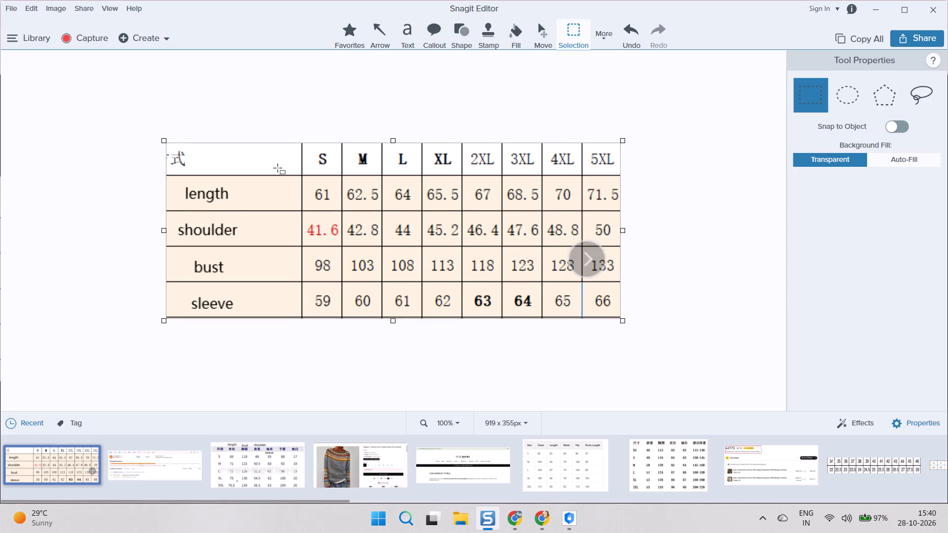
scroll(277, 168, up, 4)
scroll(119, 130, up, 1)
drag(167, 146, 189, 167)
key(BackSpace)
click(518, 37)
scroll(712, 124, up, 3)
click(833, 255)
scroll(312, 186, up, 3)
click(237, 162)
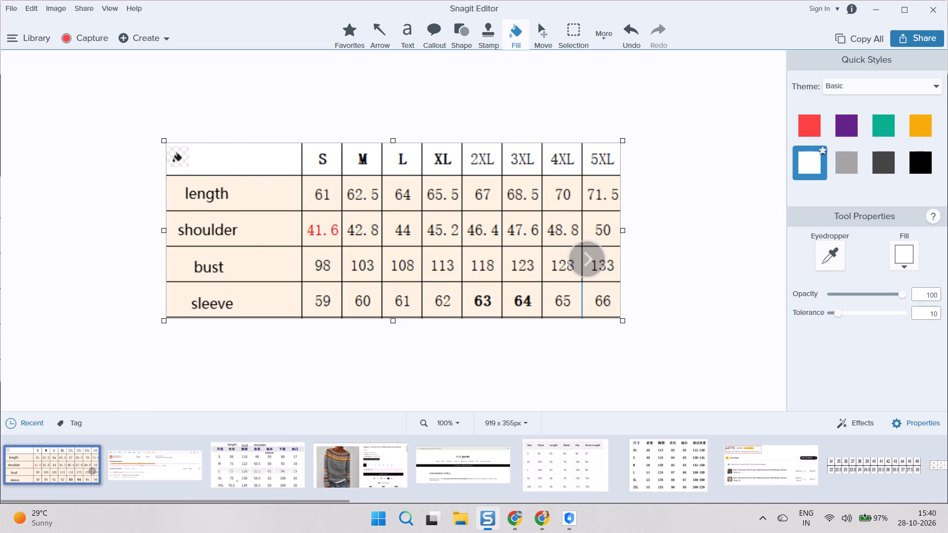
click(173, 161)
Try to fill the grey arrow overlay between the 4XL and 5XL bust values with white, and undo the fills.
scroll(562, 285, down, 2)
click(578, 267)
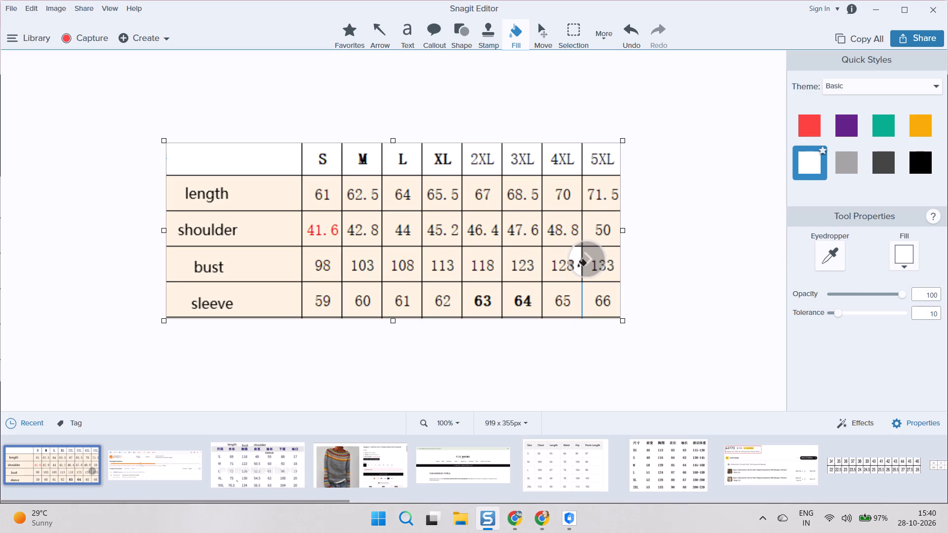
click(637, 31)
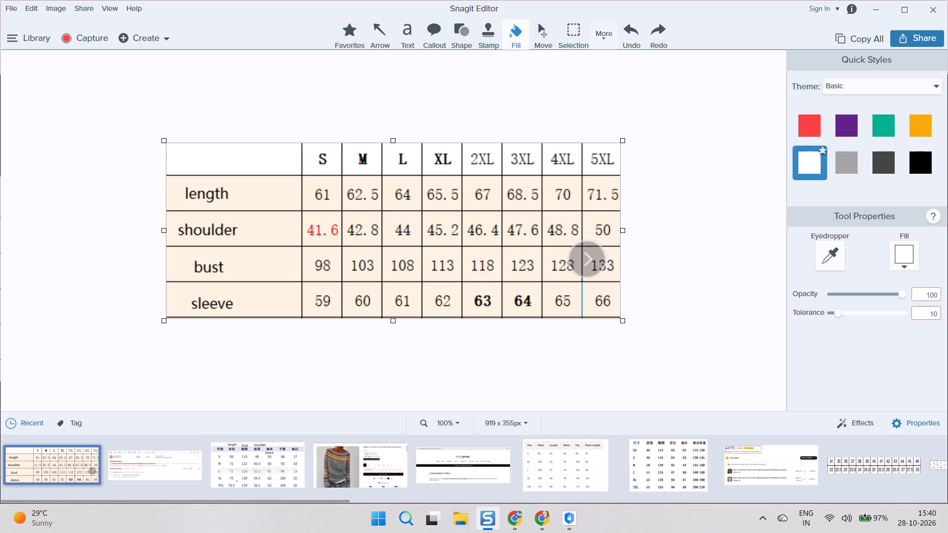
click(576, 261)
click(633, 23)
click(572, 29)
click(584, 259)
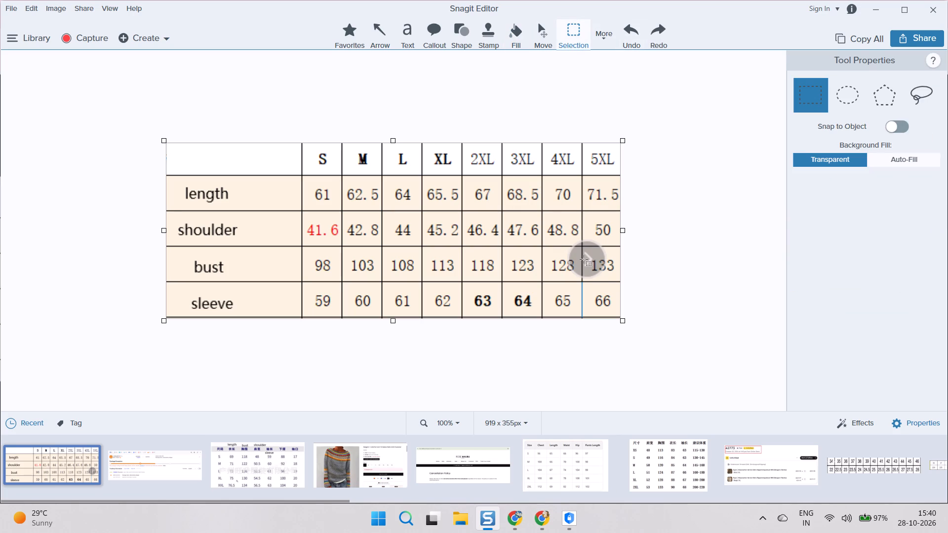
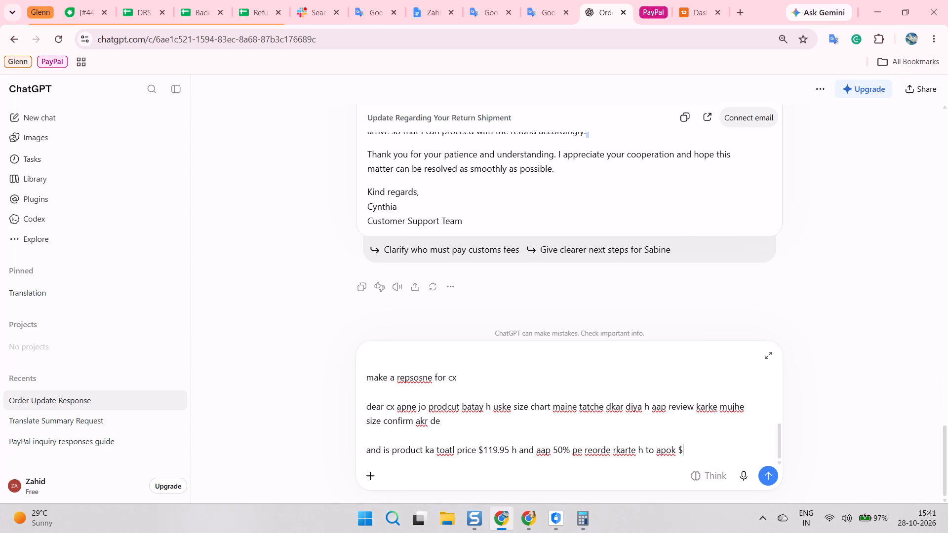
key(ctrl+v)
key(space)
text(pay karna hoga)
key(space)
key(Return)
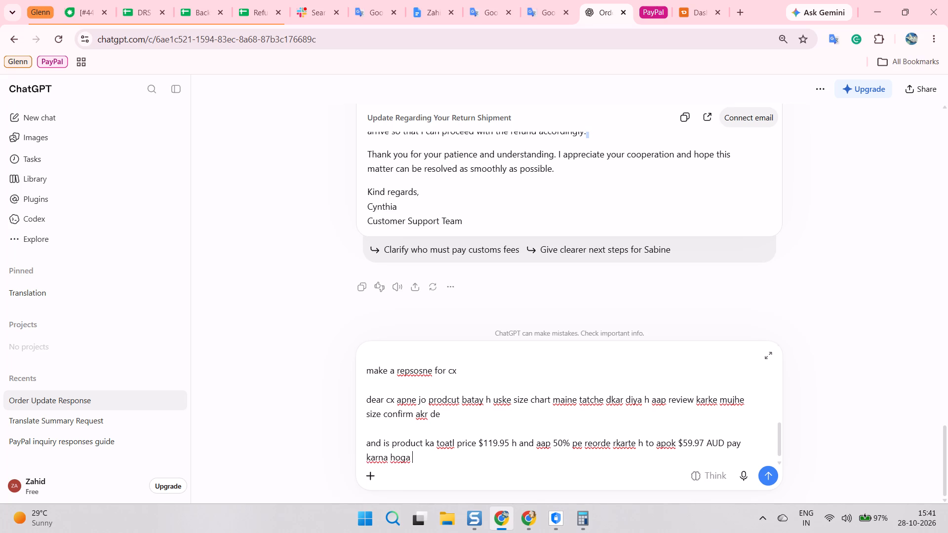
Copy the drafted reply's body from "Thank you for your confirmation" through "I look forward to your confirmation".
scroll(632, 325, down, 4)
scroll(502, 266, down, 5)
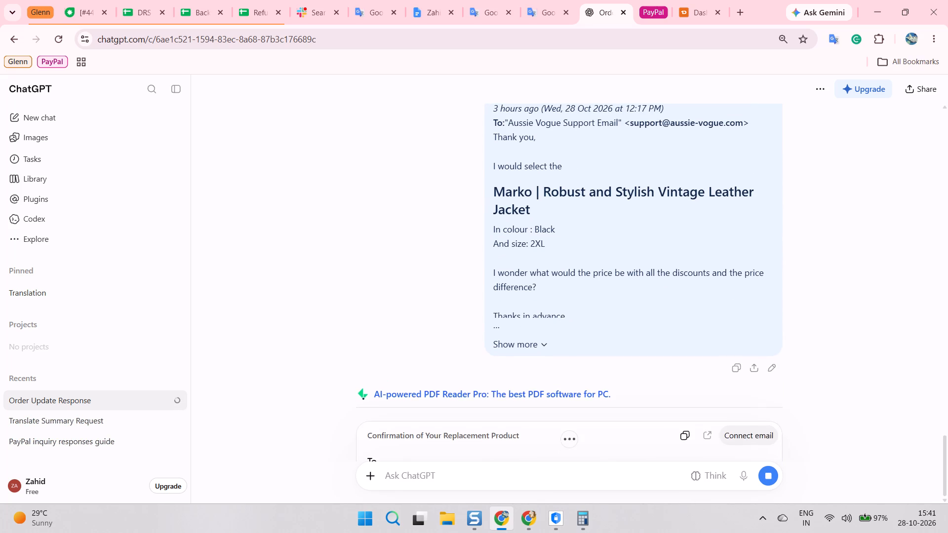
scroll(469, 257, down, 4)
scroll(461, 199, down, 2)
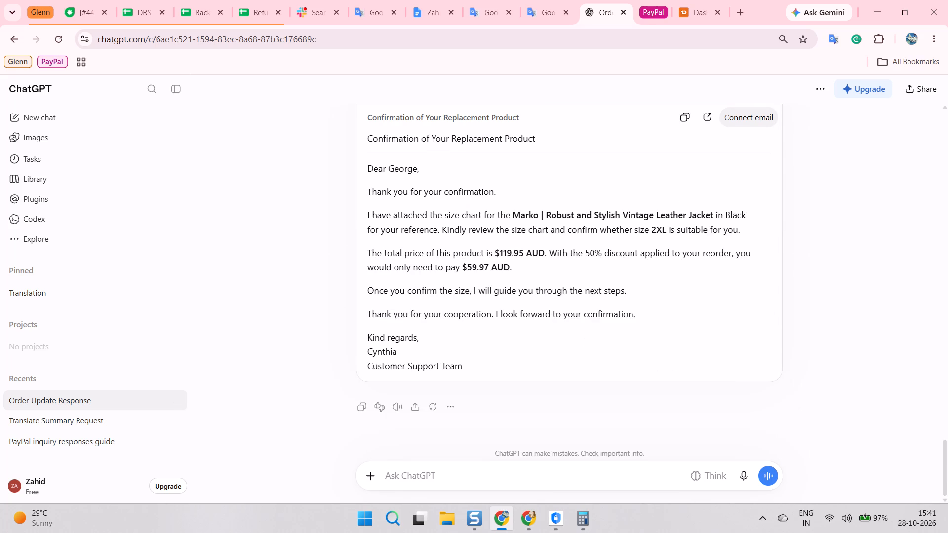
drag(642, 291, 358, 142)
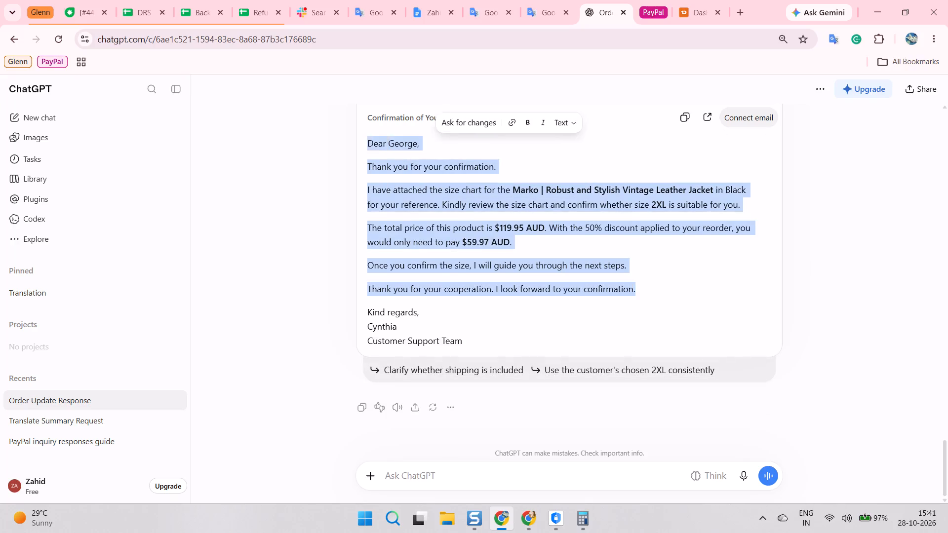
drag(358, 142, 352, 162)
key(ctrl+c)
key(ctrl+c)
key(ctrl+c)
key(ctrl+c)
Switch back to ticket #440894 in Freshdesk and return the page from English translation to its detected language.
ctrl+click(78, 4)
click(406, 263)
right_click(412, 228)
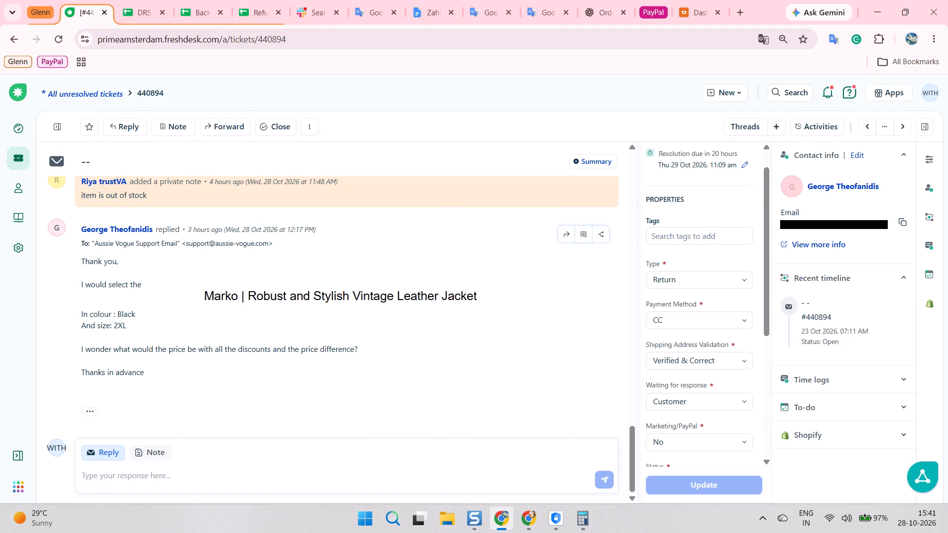
scroll(439, 361, down, 4)
click(479, 439)
triple_click(649, 62)
click(649, 62)
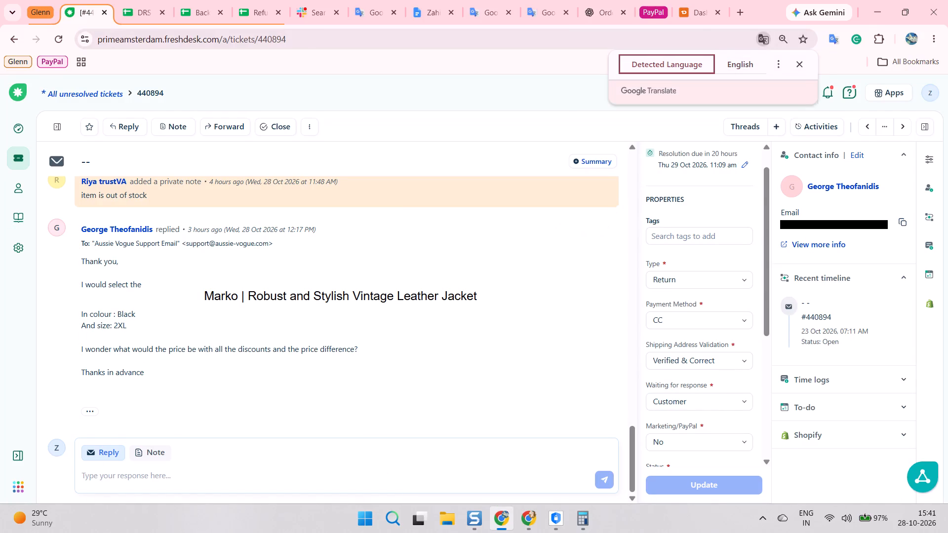
click(473, 299)
Start a reply to the customer and replace its default greeting with the canned response "aun".
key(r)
scroll(288, 284, down, 11)
click(106, 425)
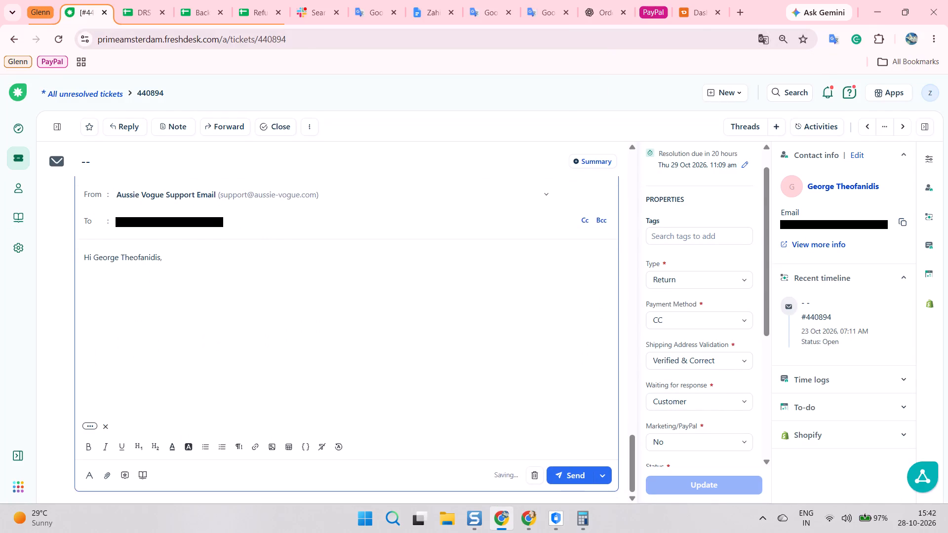
ctrl+click(109, 420)
key(ctrl+a)
key(BackSpace)
key(BackSpace)
key(BackSpace)
key(BackSpace)
key(BackSpace)
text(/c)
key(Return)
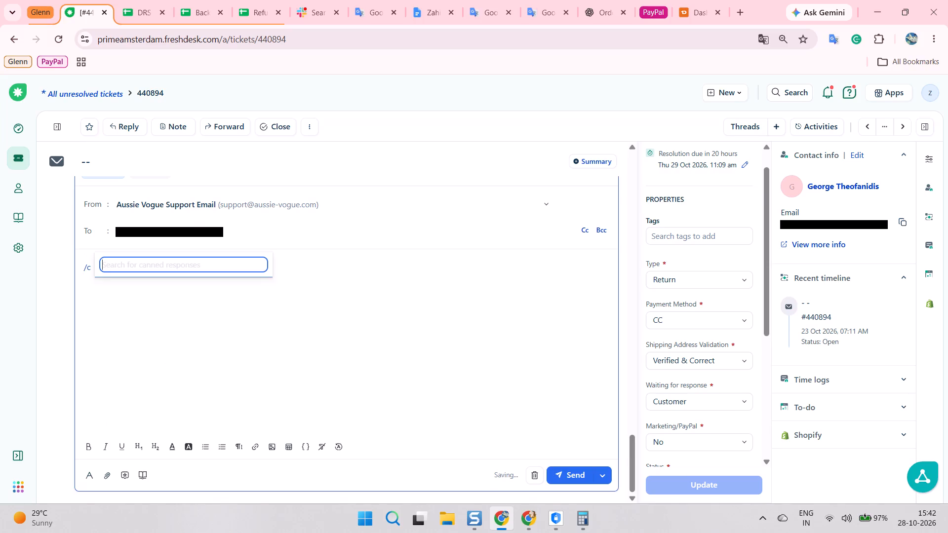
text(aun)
click(131, 300)
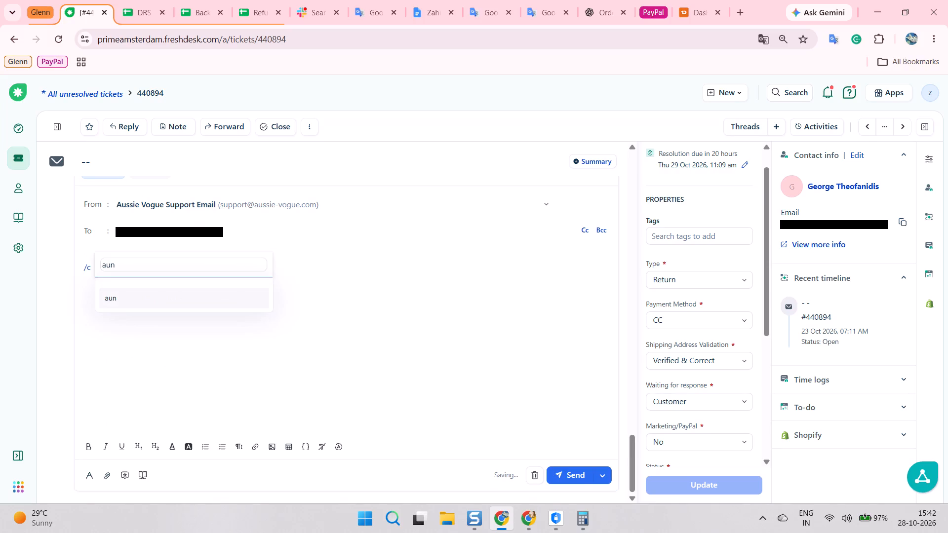
Paste the drafted text below the greeting and delete the extra blank line above the sign-off.
click(117, 289)
key(ctrl+v)
scroll(133, 291, down, 5)
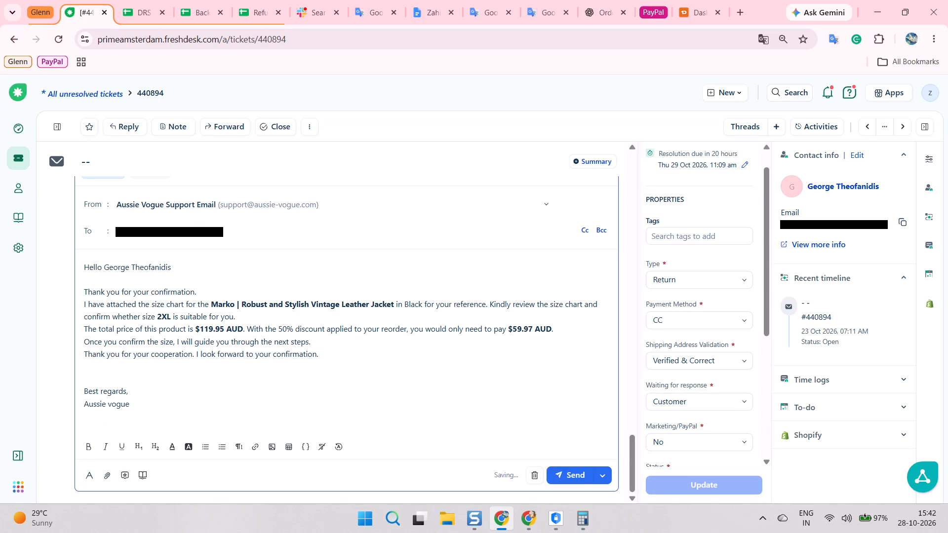
click(113, 381)
key(BackSpace)
Separate the reply's paragraphs with blank lines and add empty space below the Aussie vogue sign-off.
click(209, 289)
key(Return)
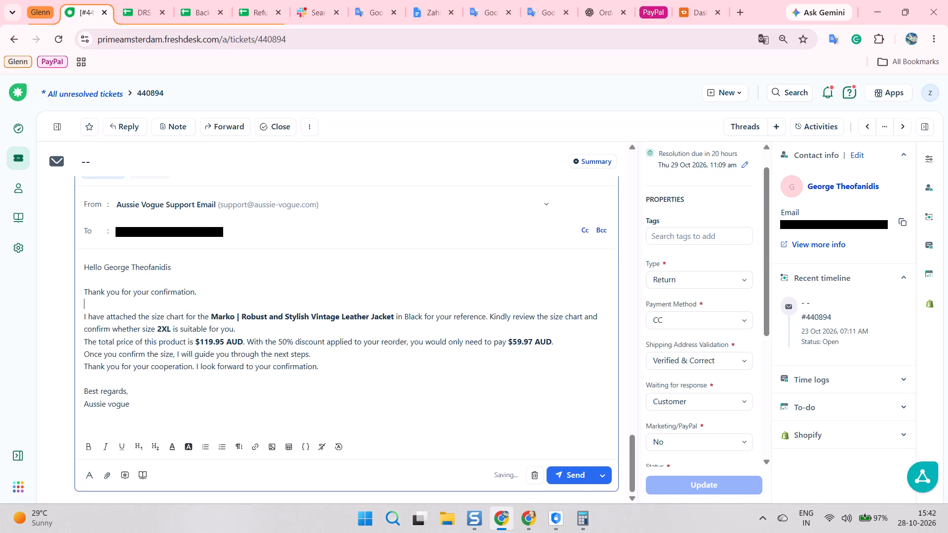
click(299, 329)
key(Return)
drag(568, 354, 562, 357)
key(Return)
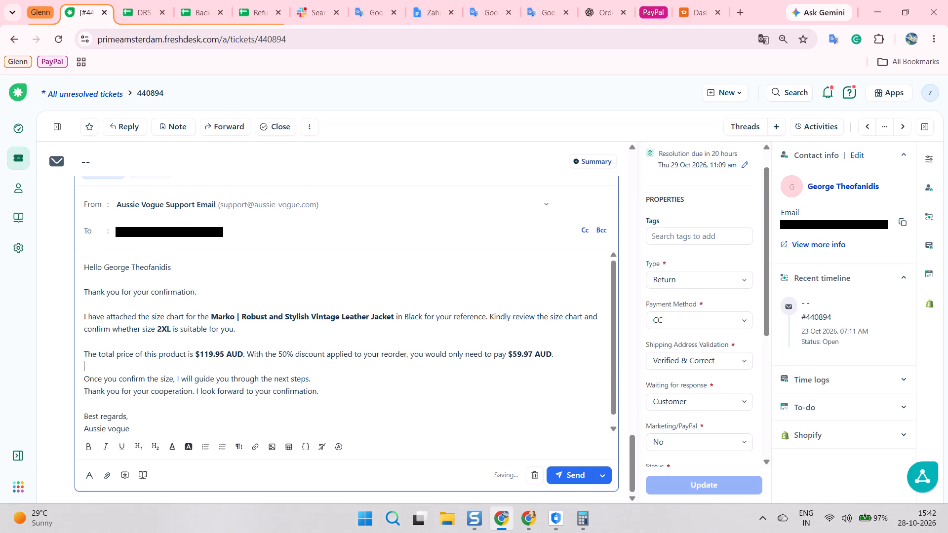
click(325, 378)
key(Return)
scroll(325, 372, down, 4)
click(168, 419)
key(Return)
key(Return)
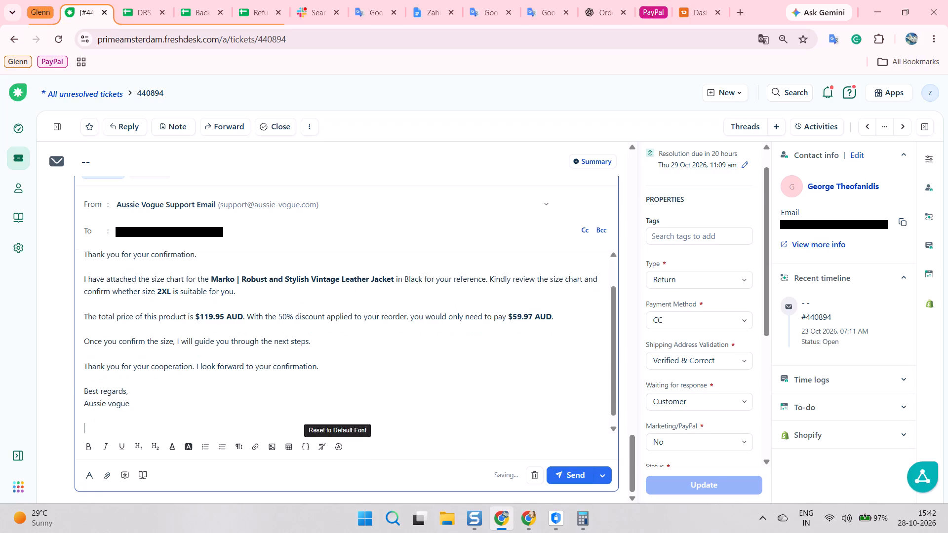
Copy the edited size chart from Snagit Editor and paste it below the sign-off in the Freshdesk reply.
click(476, 524)
click(854, 46)
key(alt+Tab)
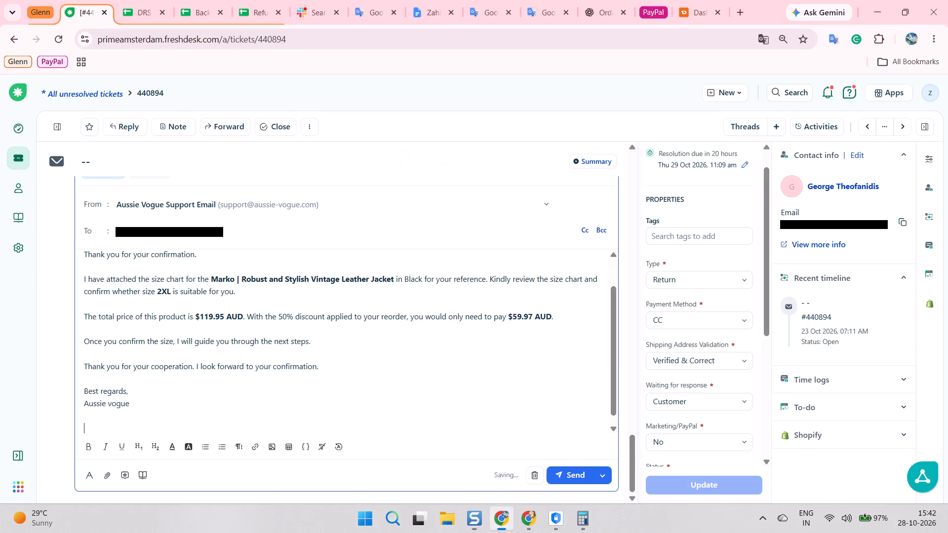
key(ctrl+v)
scroll(153, 379, down, 18)
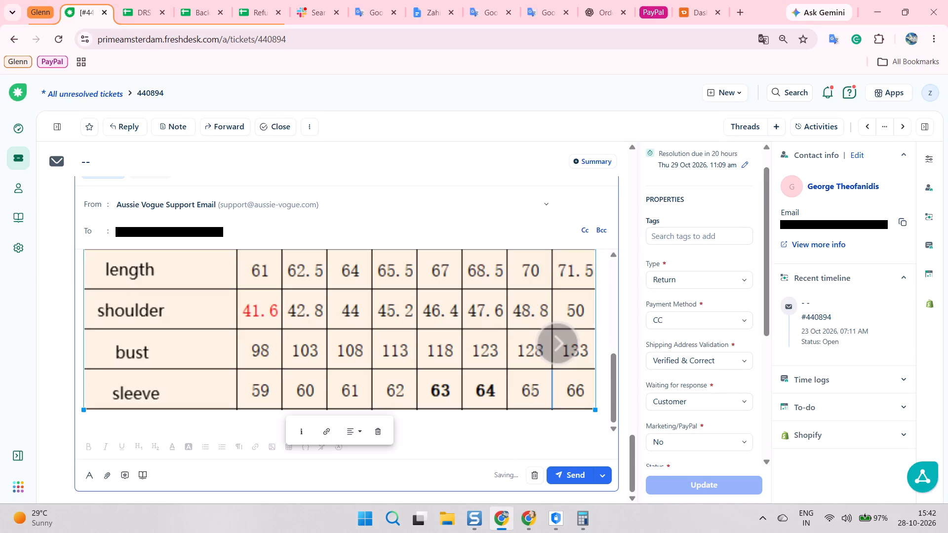
Send the reply with the size chart to the customer.
click(565, 470)
click(585, 162)
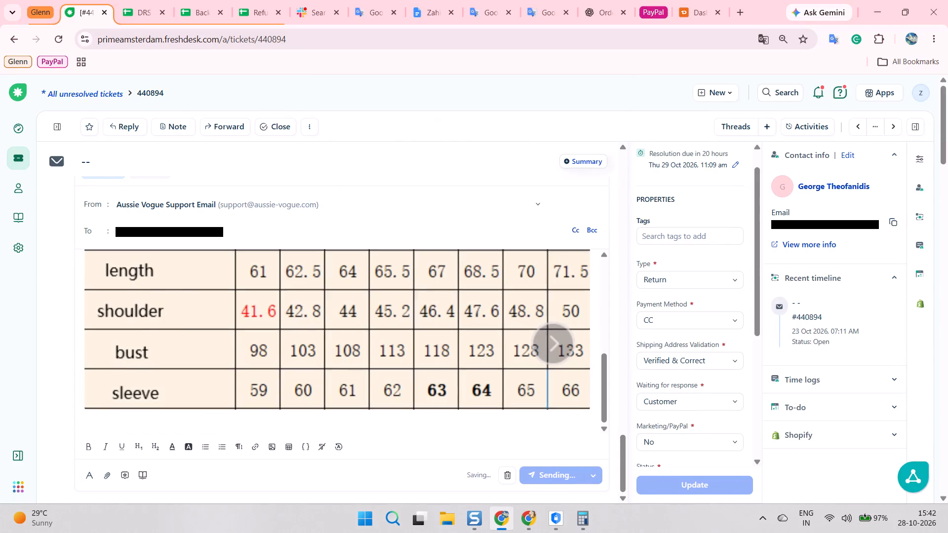
Set the status of ticket #440894 to Resolved and update its properties.
scroll(482, 262, down, 10)
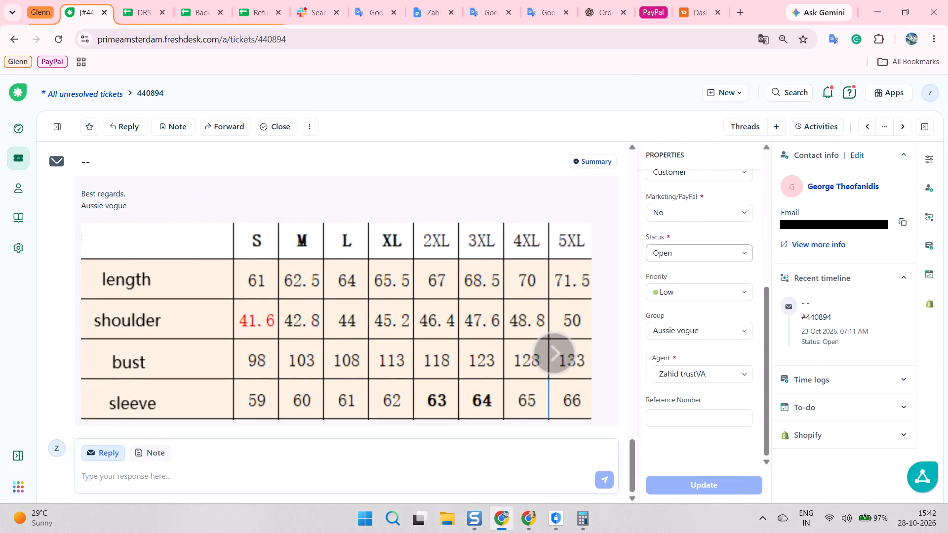
click(693, 251)
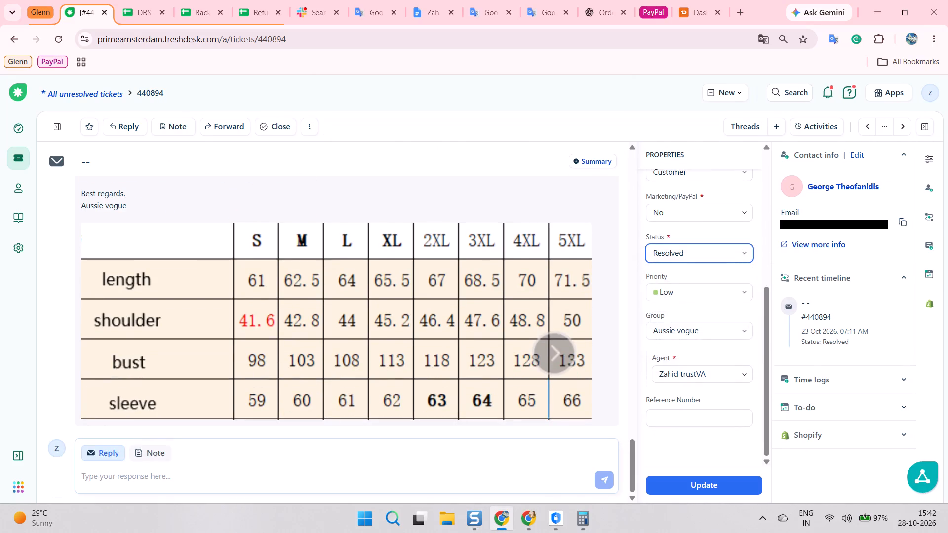
click(715, 486)
scroll(631, 458, down, 4)
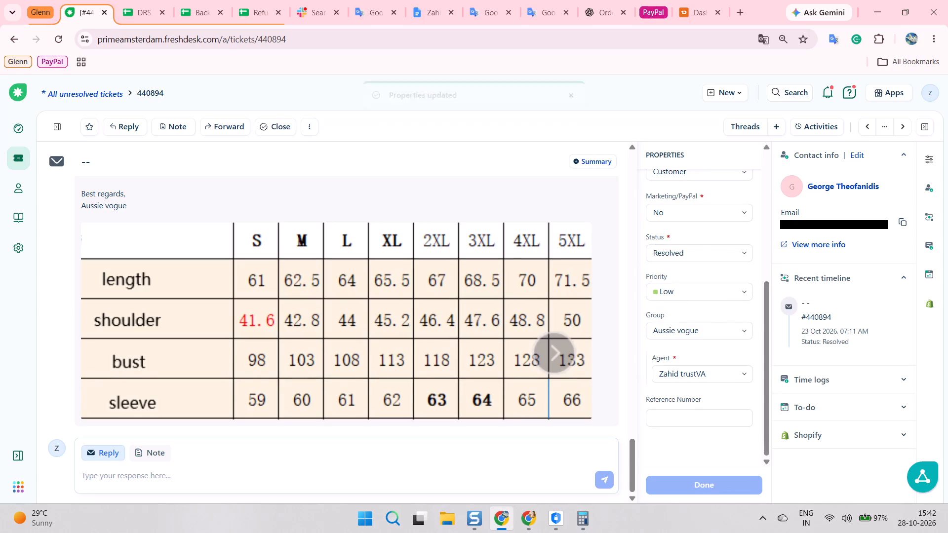
Start a private note on the ticket with the text "cx want to reorder".
click(391, 187)
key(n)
scroll(341, 240, down, 2)
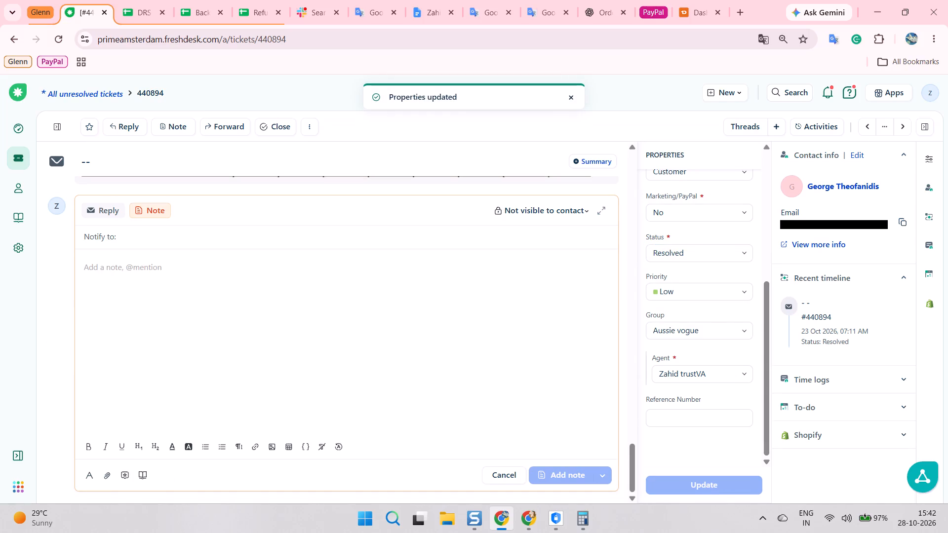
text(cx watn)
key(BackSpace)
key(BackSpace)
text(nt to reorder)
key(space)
Copy the full title of the Marko vintage leather jacket from the Aussie Fashion product page and return to the note.
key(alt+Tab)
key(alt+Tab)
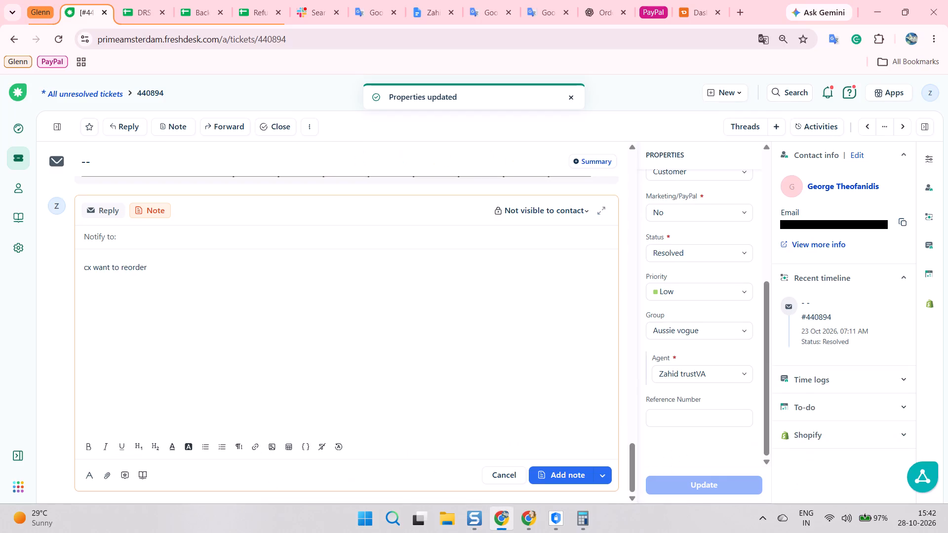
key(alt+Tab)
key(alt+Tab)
click(531, 525)
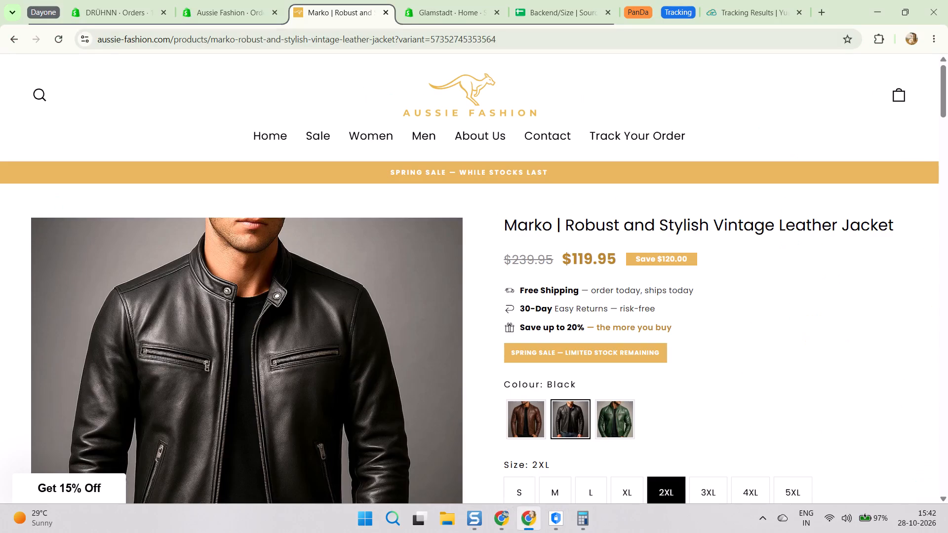
double_click(599, 230)
key(ctrl+c)
ctrl+click(599, 230)
key(ctrl+c)
key(alt+Tab)
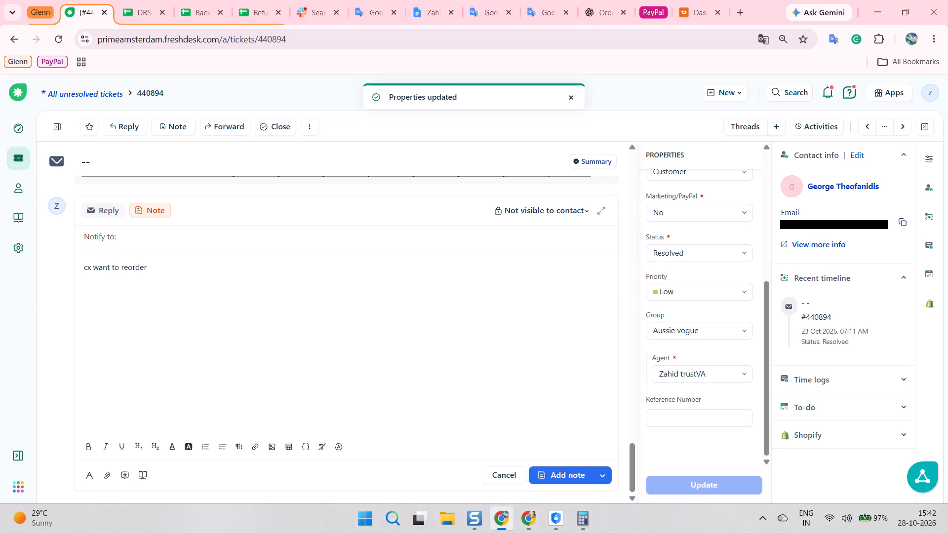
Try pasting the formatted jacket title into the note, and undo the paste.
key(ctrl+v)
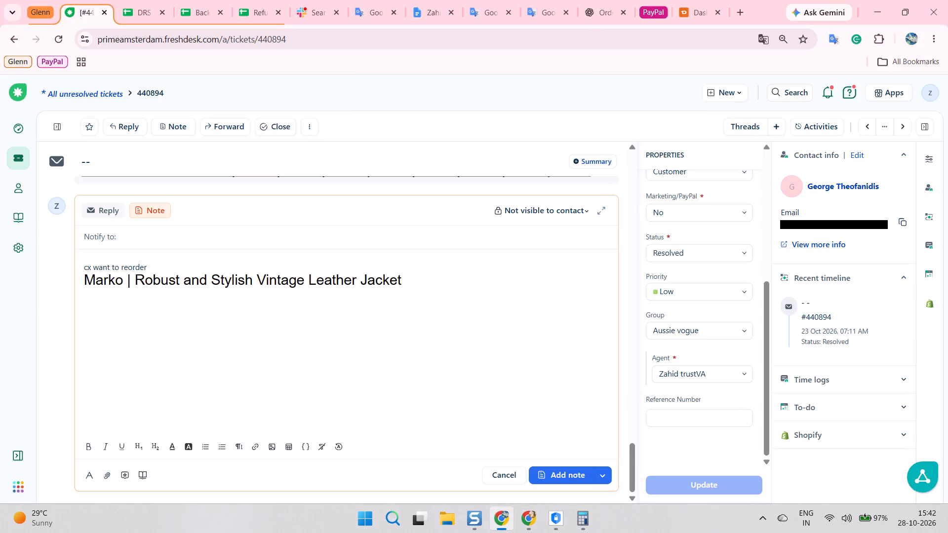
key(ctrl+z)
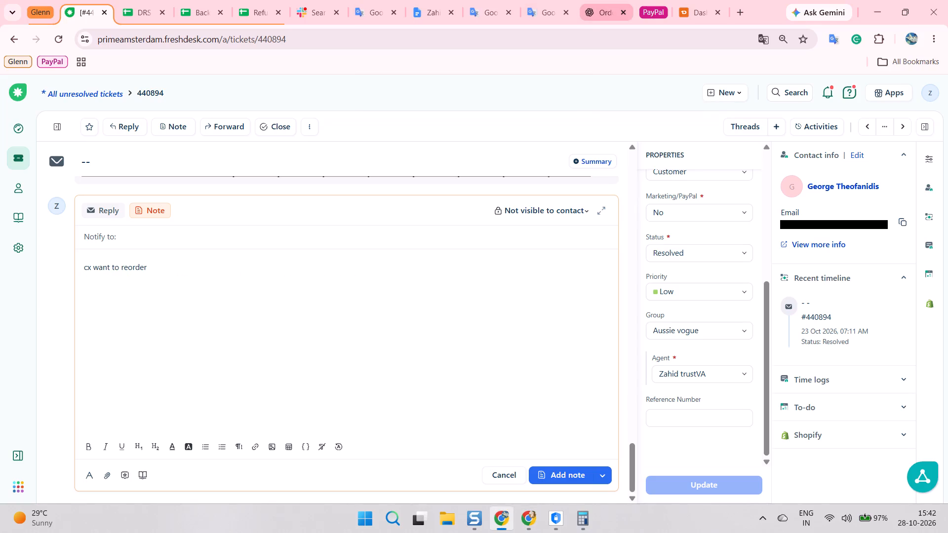
Strip the jacket title's formatting by passing it through Google Translate, and paste it after "cx want to reorder" in the Freshdesk note.
click(542, 0)
scroll(402, 168, up, 8)
click(448, 194)
key(ctrl+v)
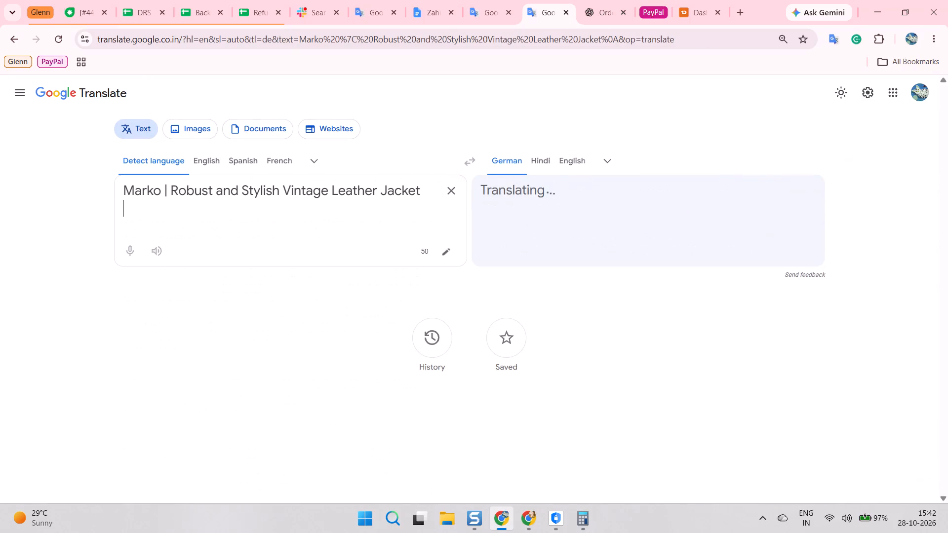
key(BackSpace)
key(ctrl+a)
key(ctrl+x)
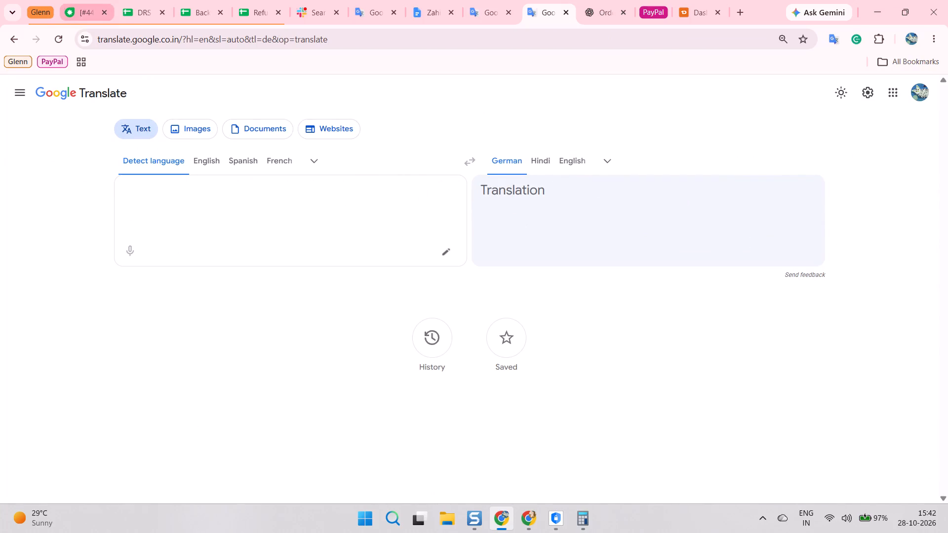
scroll(66, 0, up, 1)
click(66, 0)
key(ctrl+v)
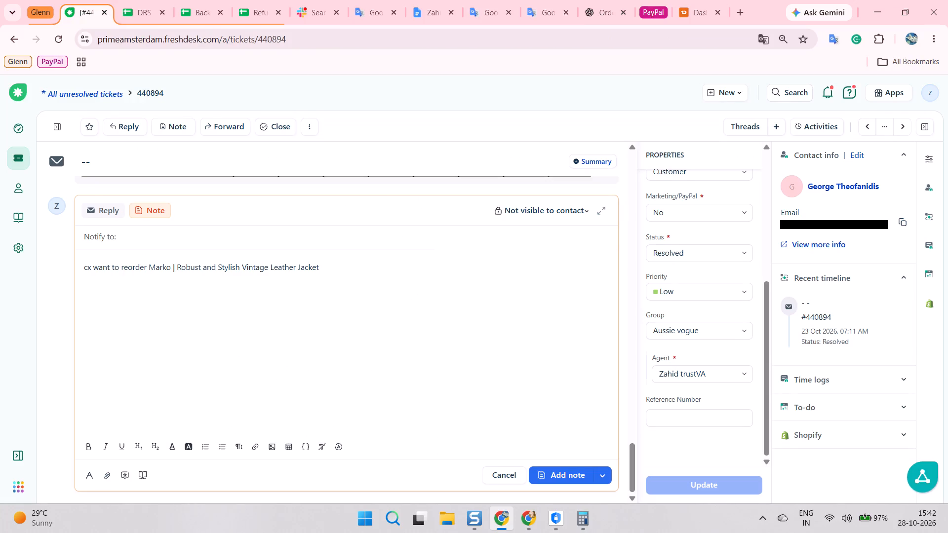
Make the jacket title in the note bold.
drag(150, 268, 367, 269)
key(ctrl+b)
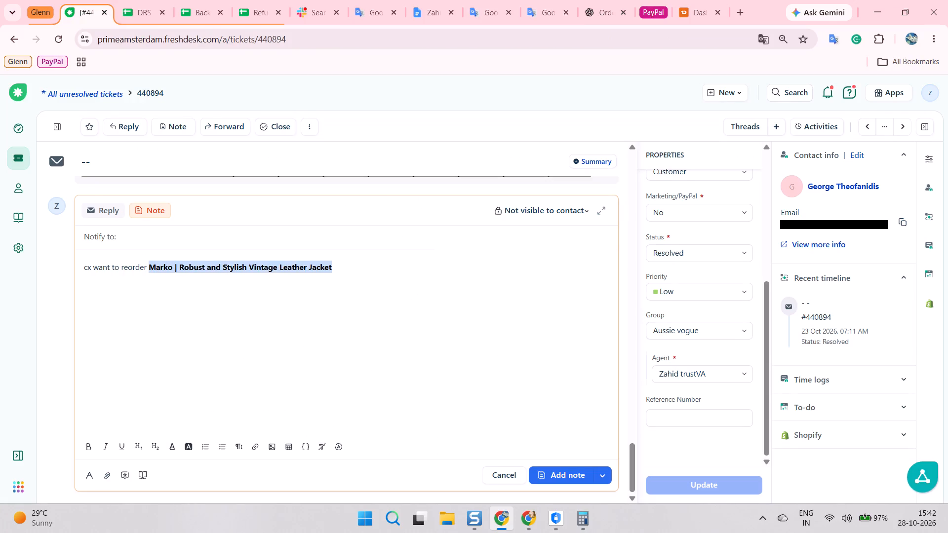
click(373, 259)
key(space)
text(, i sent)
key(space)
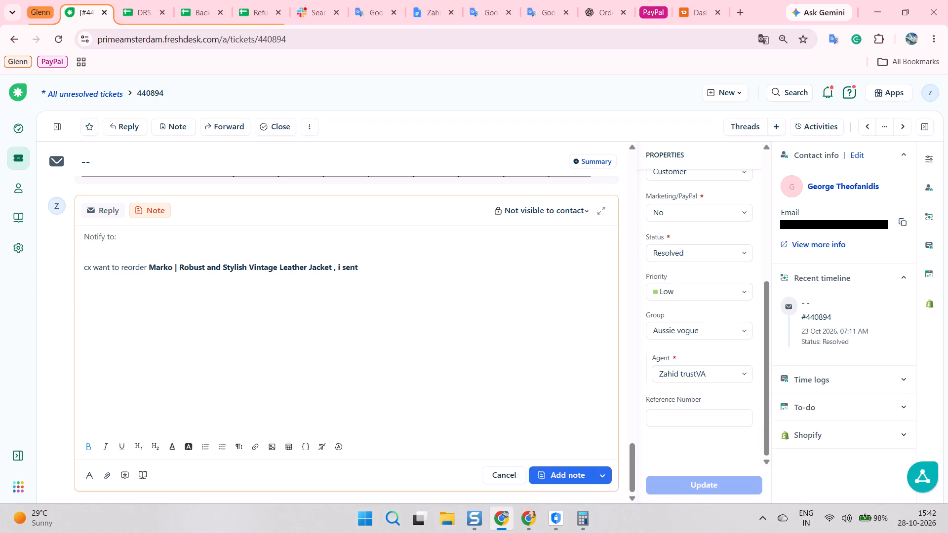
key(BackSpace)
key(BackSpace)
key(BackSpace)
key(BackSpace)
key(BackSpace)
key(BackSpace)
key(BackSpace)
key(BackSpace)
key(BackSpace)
Add a second note line: "i sent size chart to cx , once cx confirm size , then sent 50% payment link to cx".
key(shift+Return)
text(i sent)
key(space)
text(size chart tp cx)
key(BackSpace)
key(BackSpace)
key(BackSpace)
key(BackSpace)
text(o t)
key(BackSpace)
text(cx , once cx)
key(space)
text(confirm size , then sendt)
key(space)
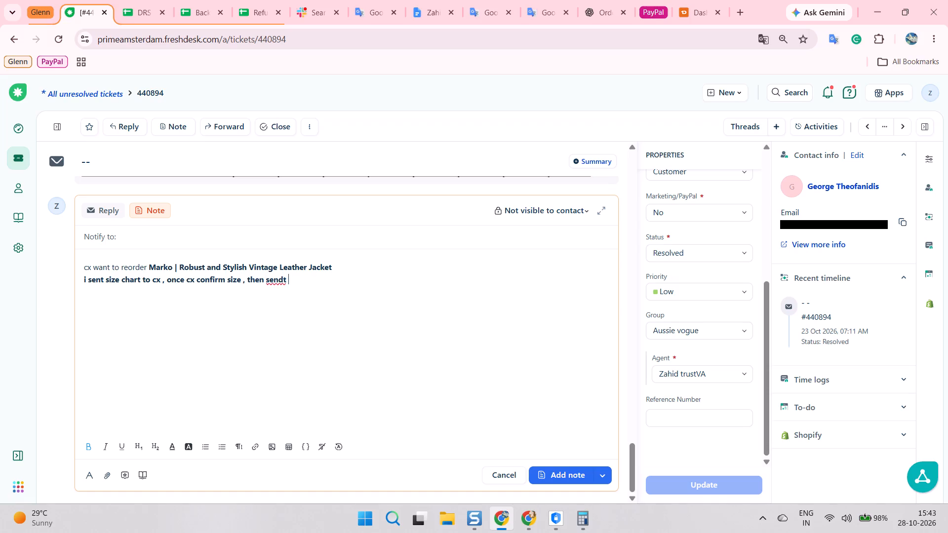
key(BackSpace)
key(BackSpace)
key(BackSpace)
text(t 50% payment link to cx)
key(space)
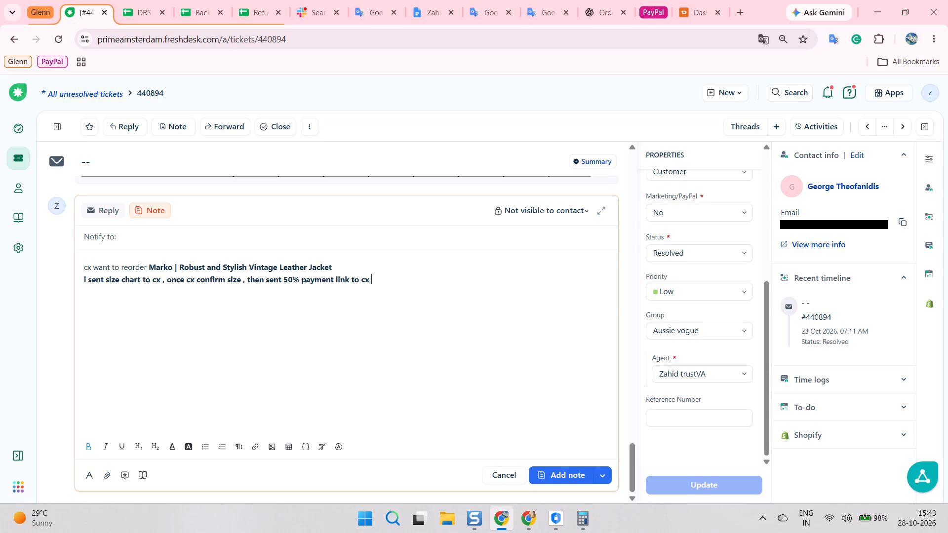
click(549, 472)
scroll(696, 277, down, 4)
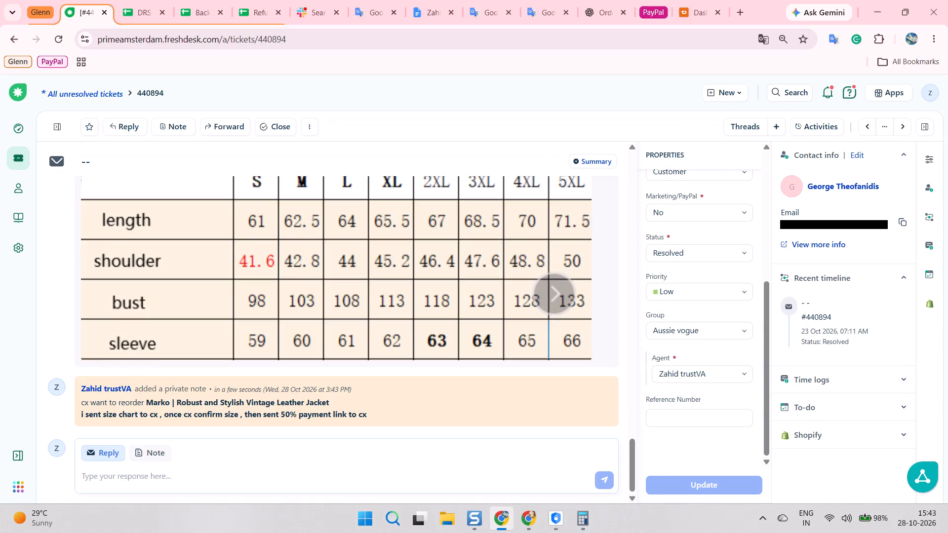
scroll(668, 315, down, 9)
double_click(142, 94)
key(ctrl+c)
key(ctrl+c)
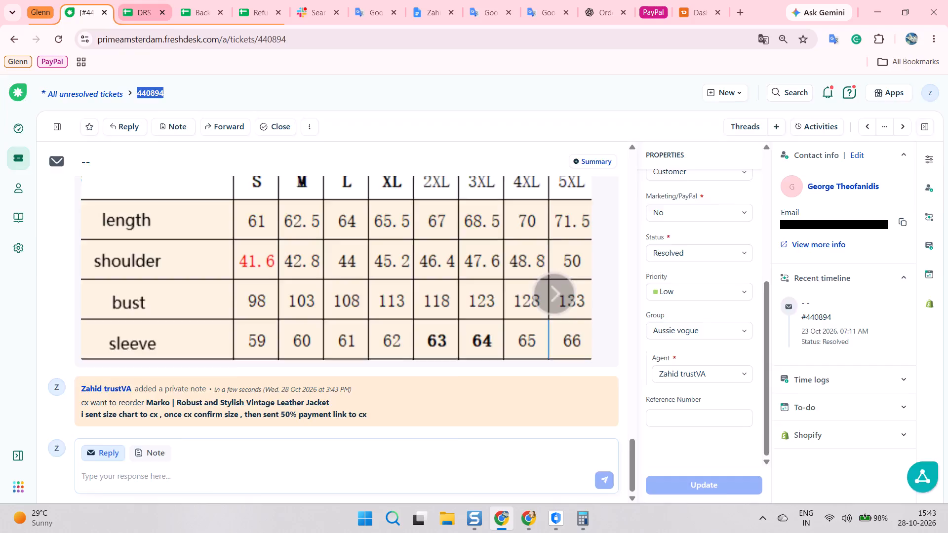
ctrl+click(130, 0)
key(ctrl+v)
click(329, 246)
Return to Freshdesk and open the next ticket in the queue, #442161.
click(87, 0)
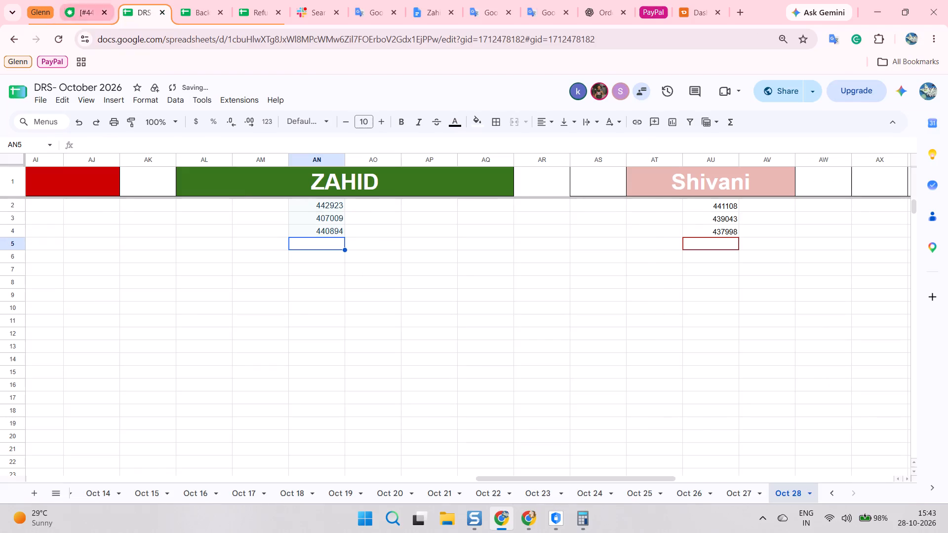
scroll(342, 279, up, 4)
click(390, 316)
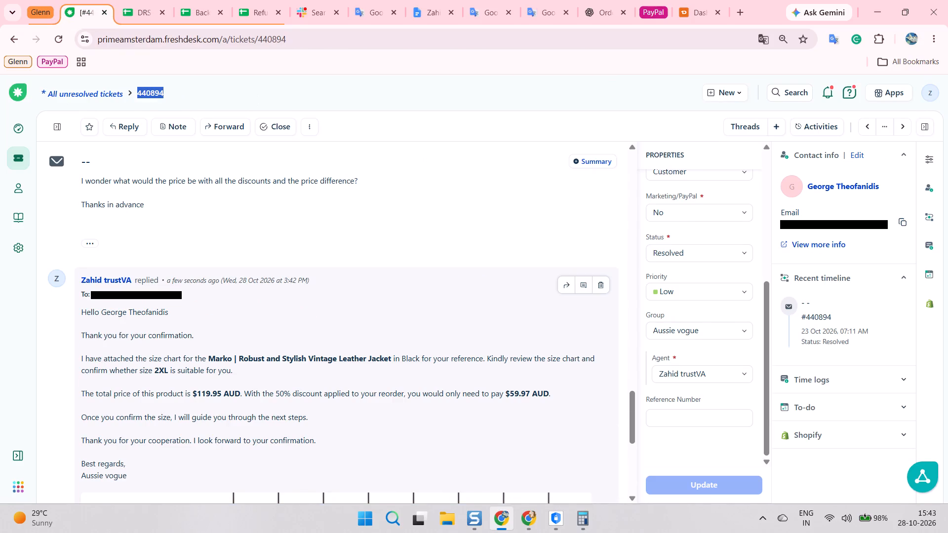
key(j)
scroll(293, 252, down, 10)
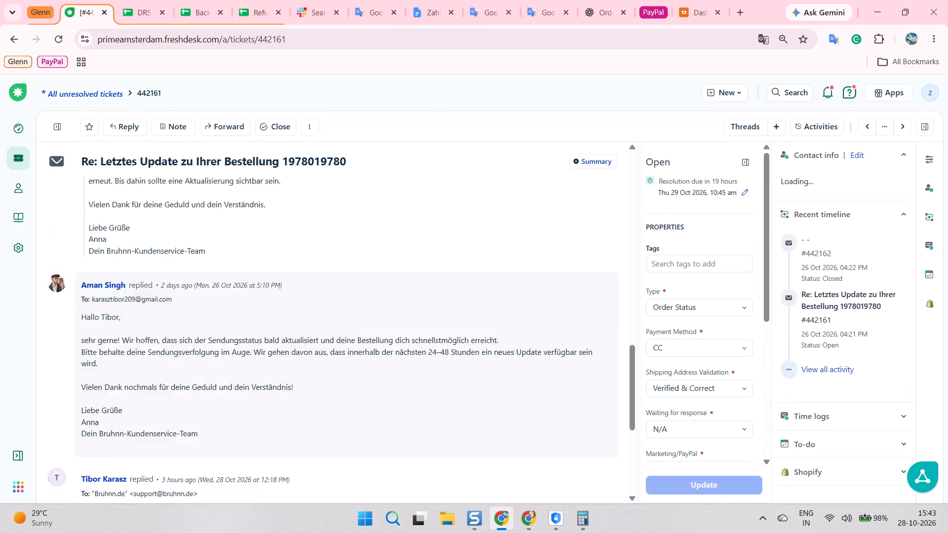
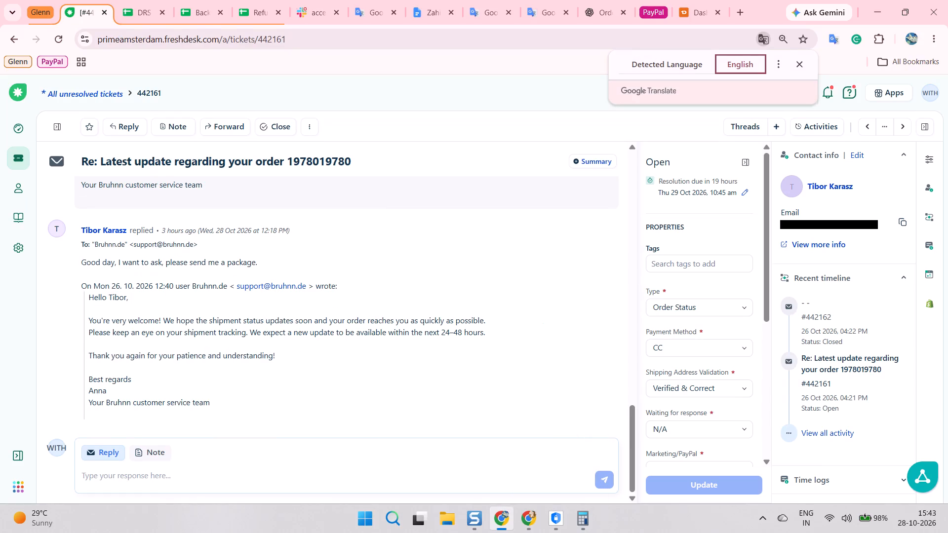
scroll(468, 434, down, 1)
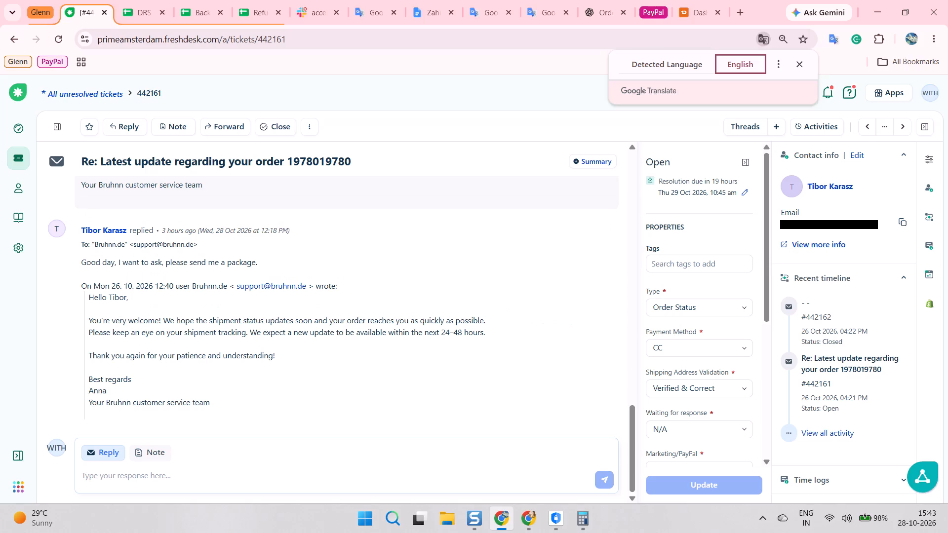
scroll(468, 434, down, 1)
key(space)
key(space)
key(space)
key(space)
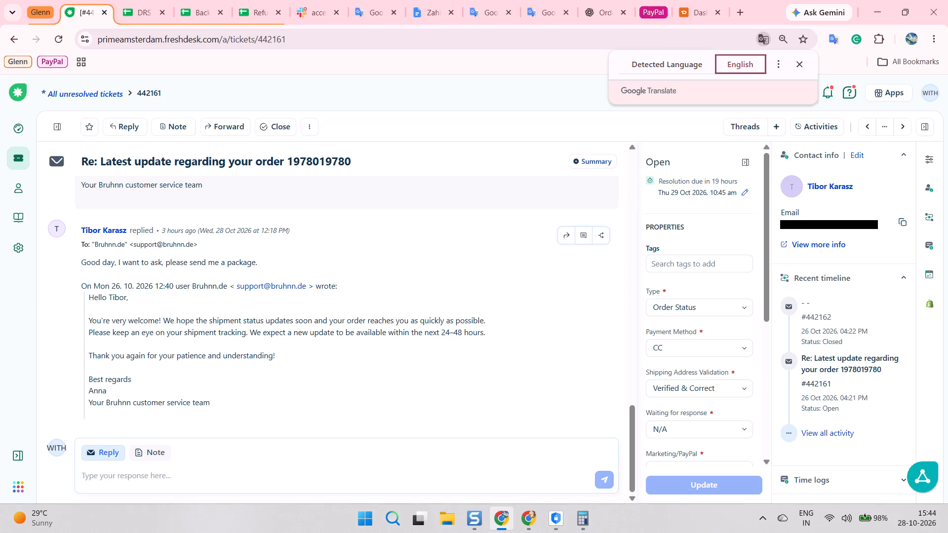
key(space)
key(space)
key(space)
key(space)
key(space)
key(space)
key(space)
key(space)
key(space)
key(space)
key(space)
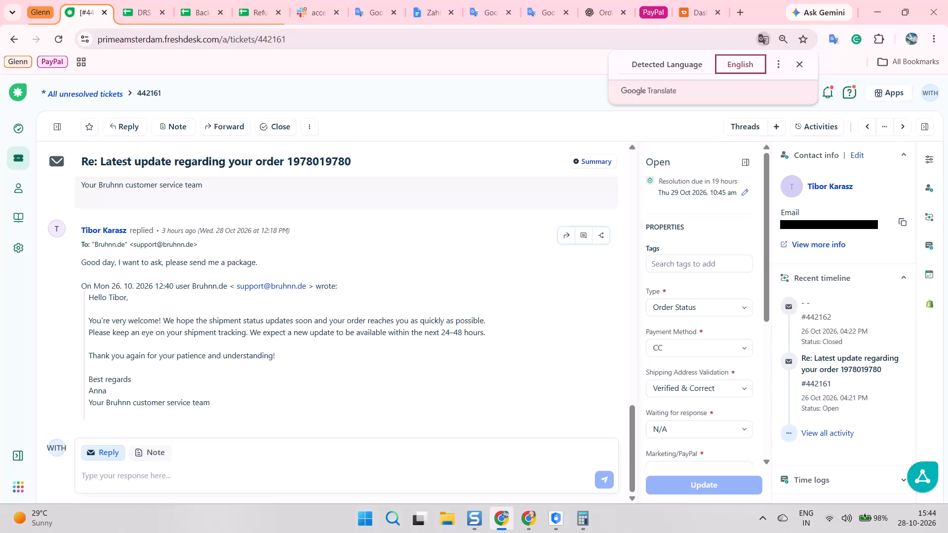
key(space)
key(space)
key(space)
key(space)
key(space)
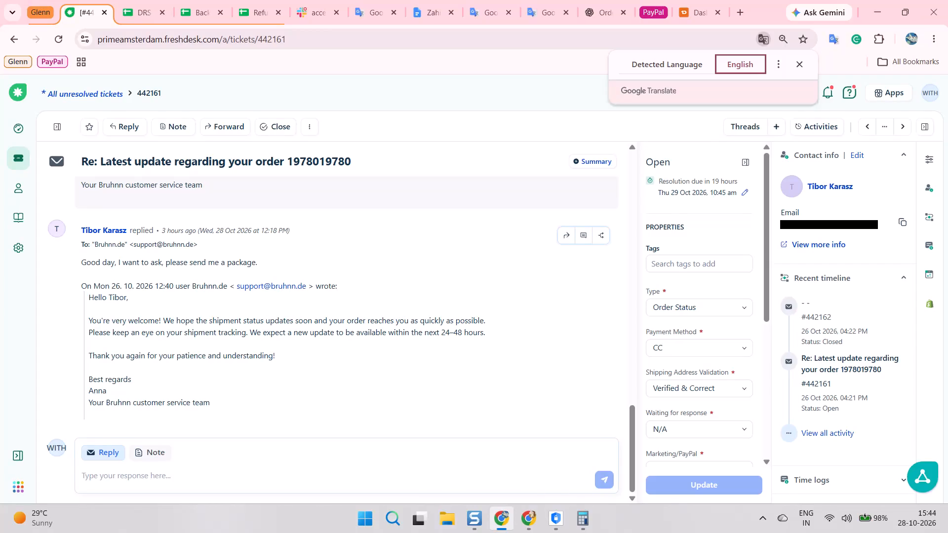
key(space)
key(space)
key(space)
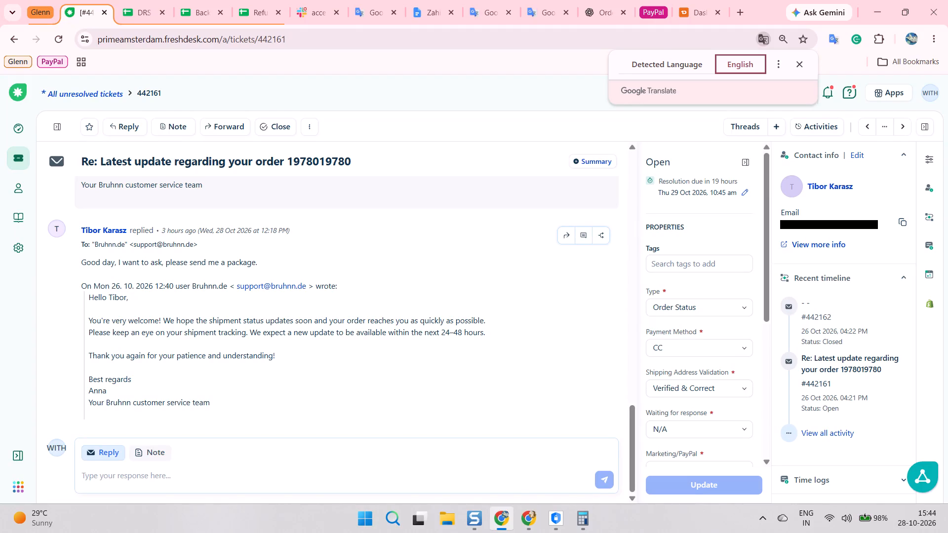
Expand the collapsed conversations in ticket #442161 to examine the customer's earlier messages.
scroll(317, 259, up, 5)
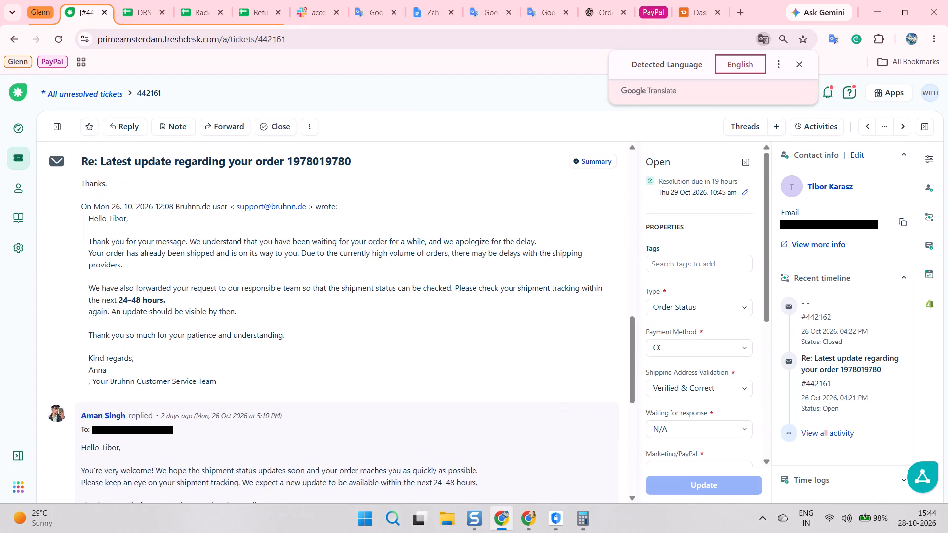
scroll(340, 276, up, 3)
click(326, 370)
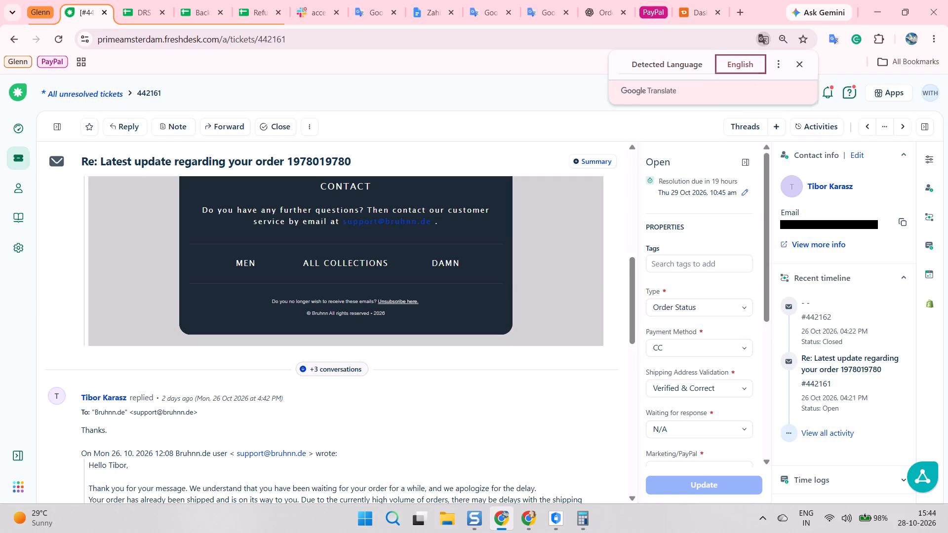
scroll(869, 282, up, 2)
click(903, 229)
click(903, 220)
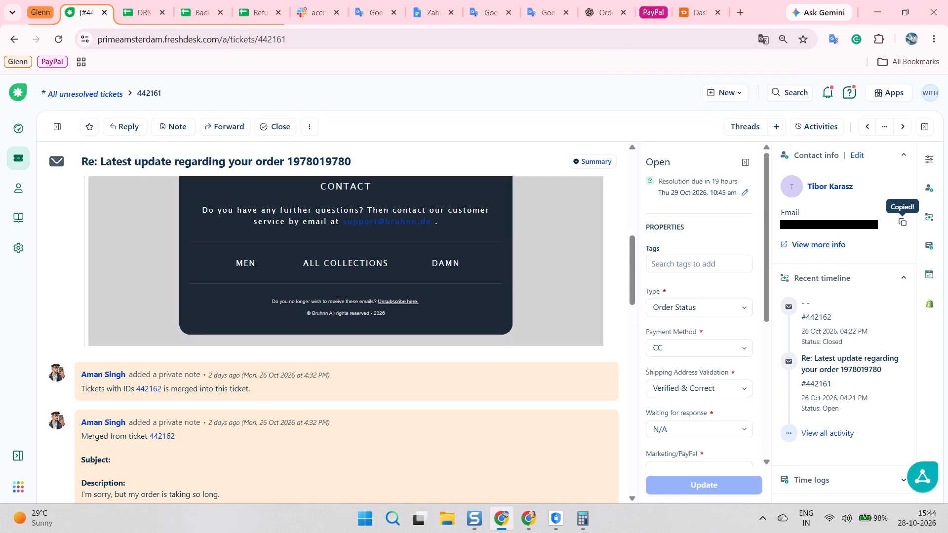
scroll(389, 283, down, 7)
scroll(346, 323, down, 5)
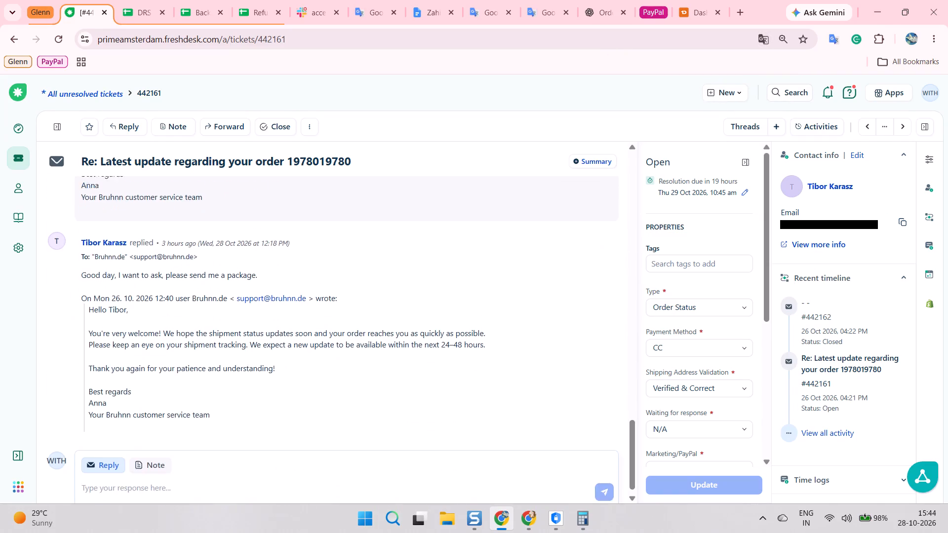
click(406, 240)
key(alt+Tab)
click(117, 11)
scroll(139, 86, up, 7)
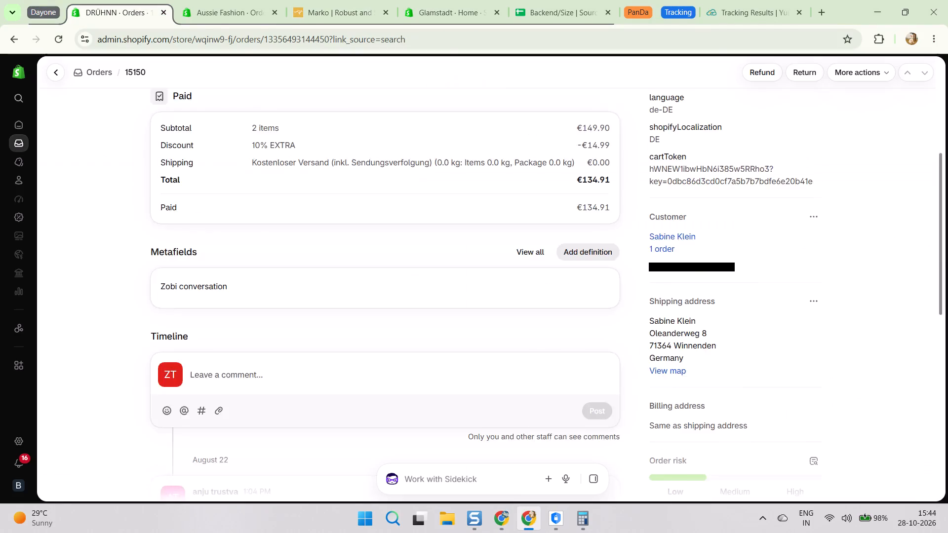
click(18, 109)
key(ctrl+v)
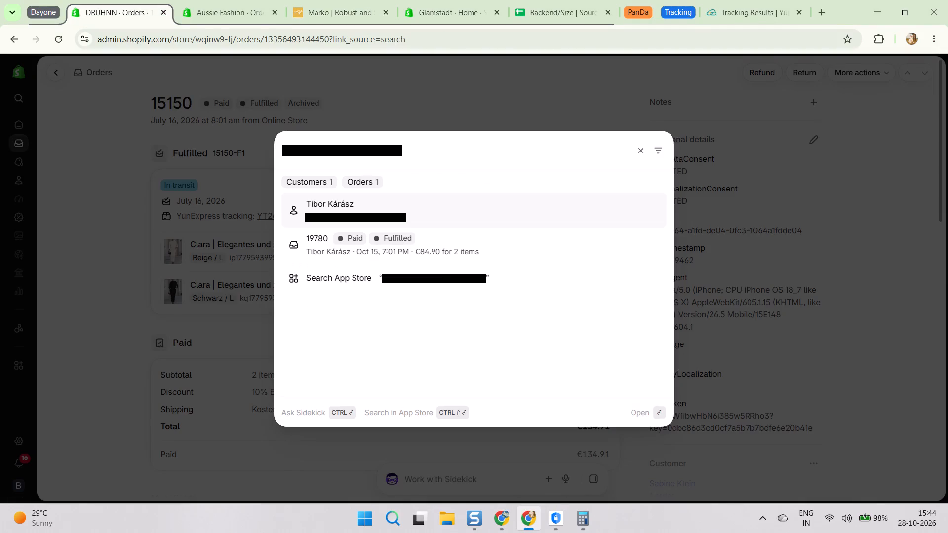
click(312, 240)
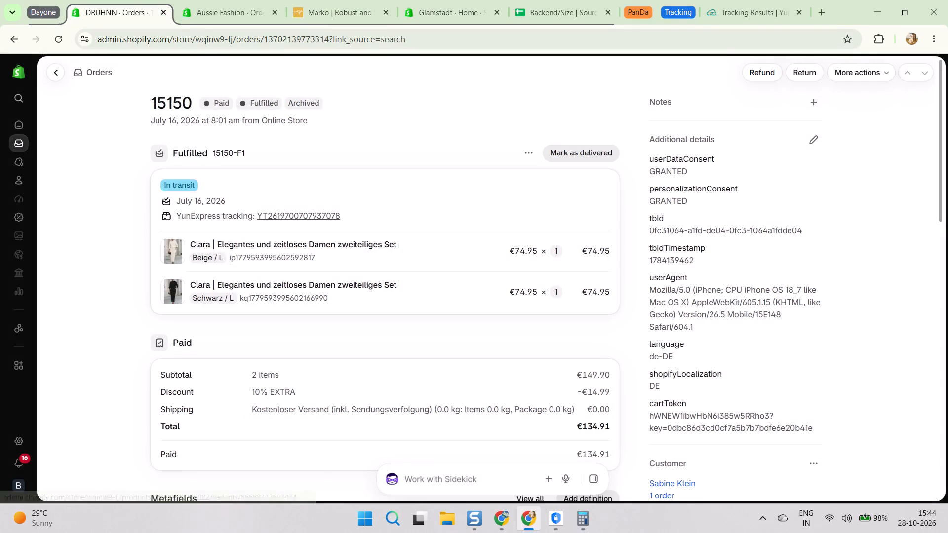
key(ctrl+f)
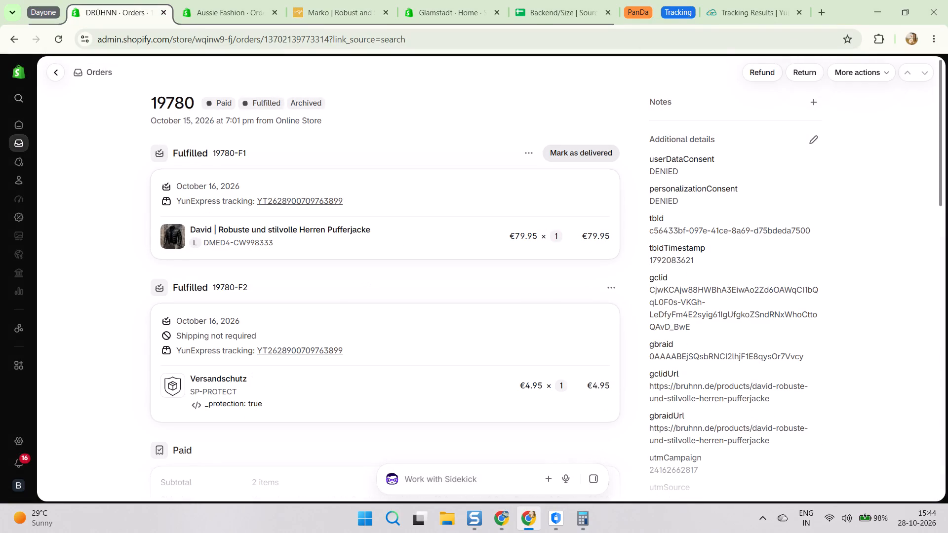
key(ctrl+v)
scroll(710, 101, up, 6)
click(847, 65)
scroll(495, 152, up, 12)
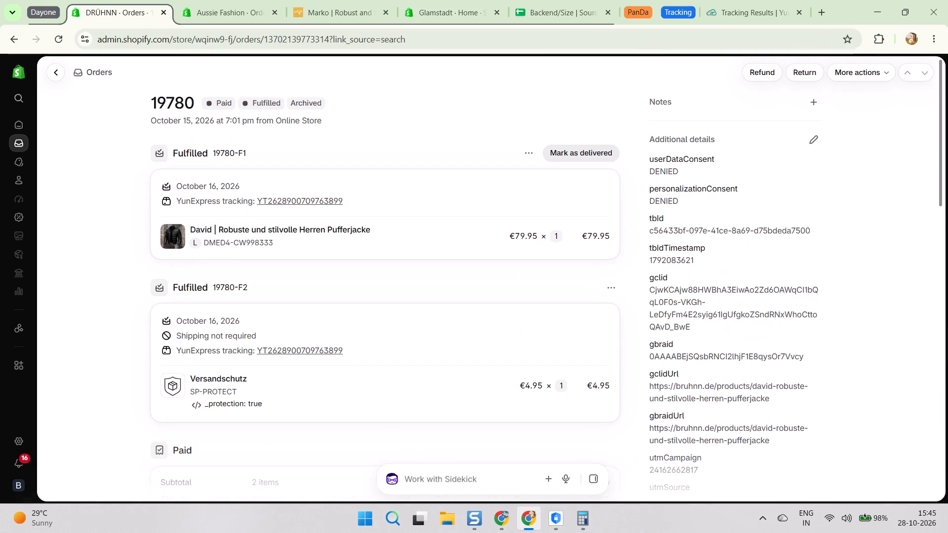
double_click(313, 211)
key(ctrl+c)
key(ctrl+c)
key(ctrl+c)
click(765, 0)
scroll(570, 88, up, 10)
click(419, 169)
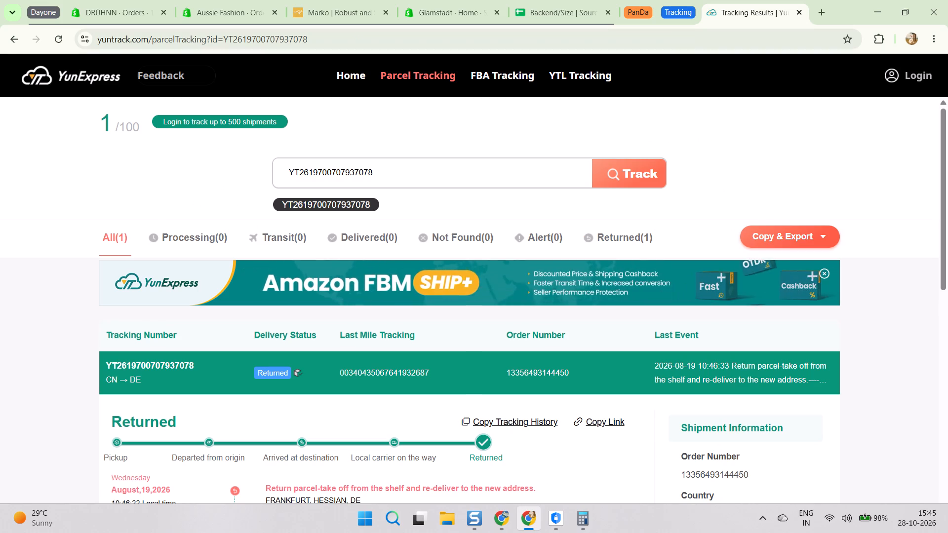
scroll(515, 170, up, 4)
click(565, 161)
key(ctrl+v)
click(676, 343)
click(668, 322)
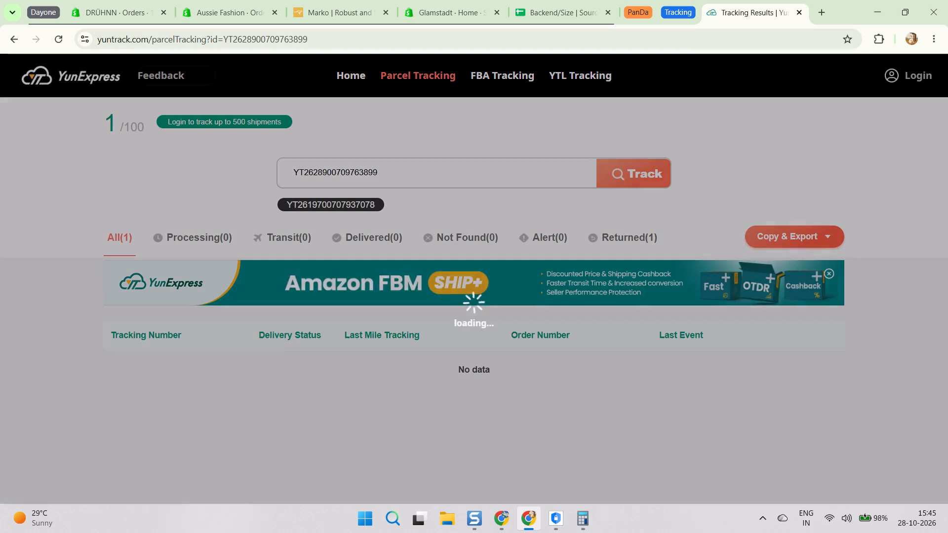
scroll(498, 256, down, 5)
click(117, 0)
scroll(144, 105, up, 3)
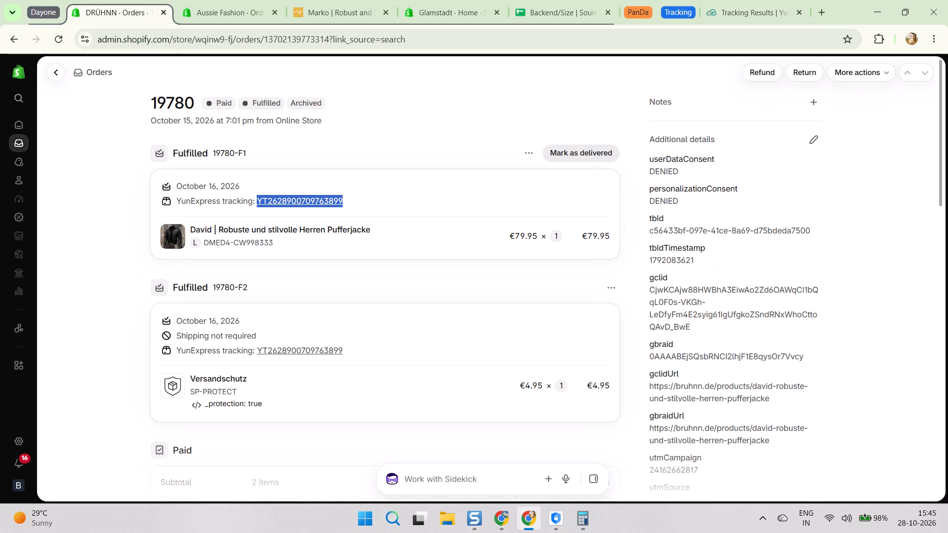
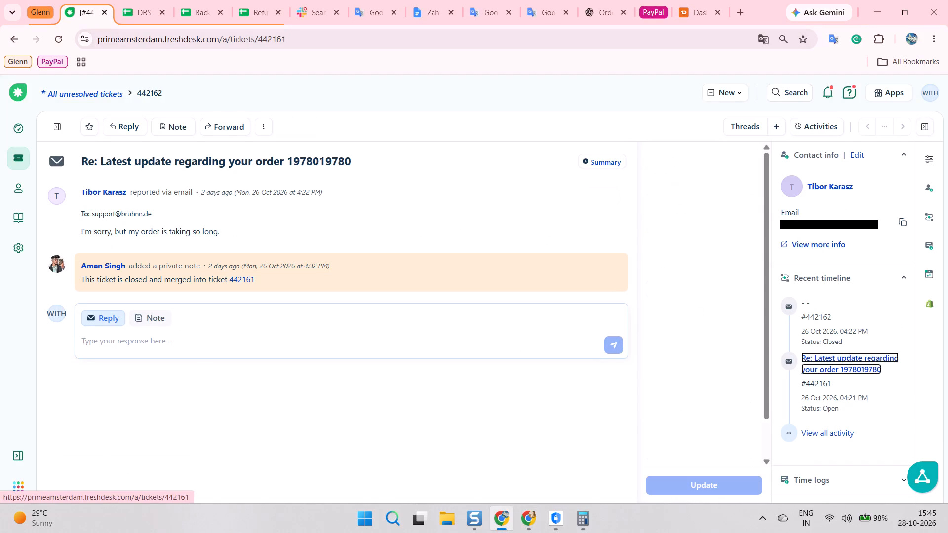
scroll(231, 264, up, 2)
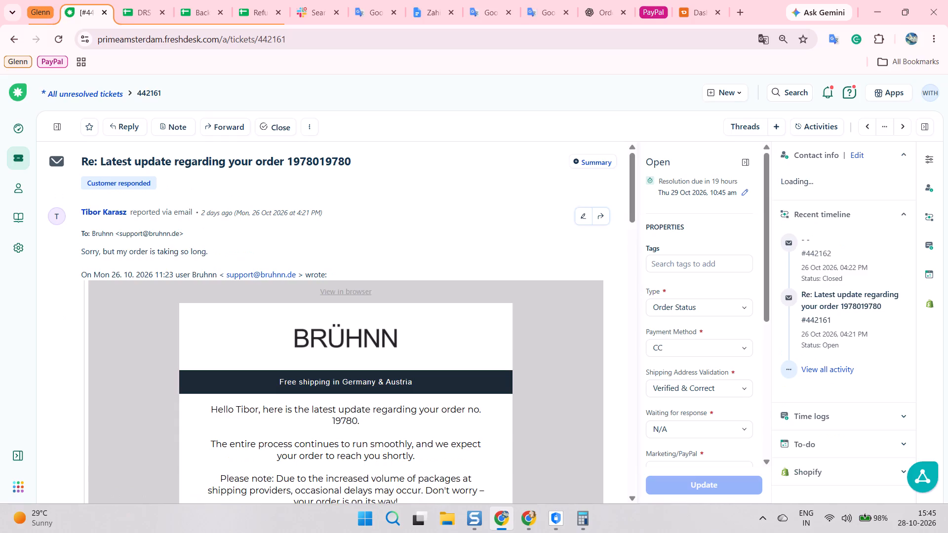
scroll(162, 264, down, 9)
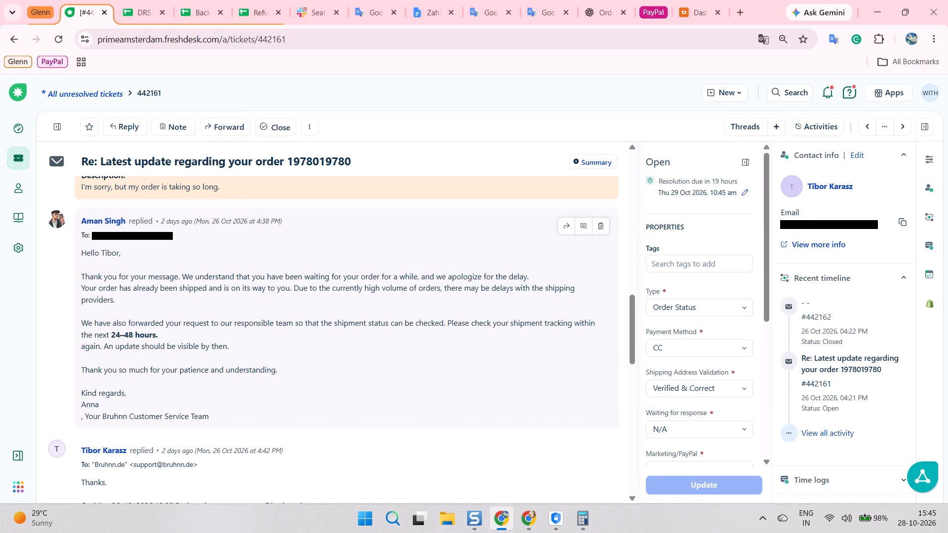
scroll(234, 329, down, 1)
key(alt+Tab)
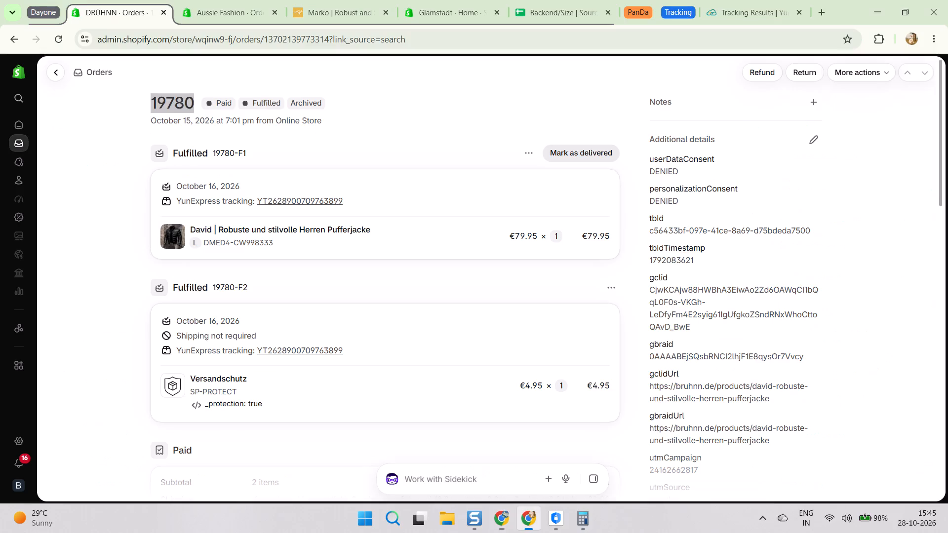
scroll(280, 221, up, 3)
click(321, 149)
scroll(773, 283, down, 4)
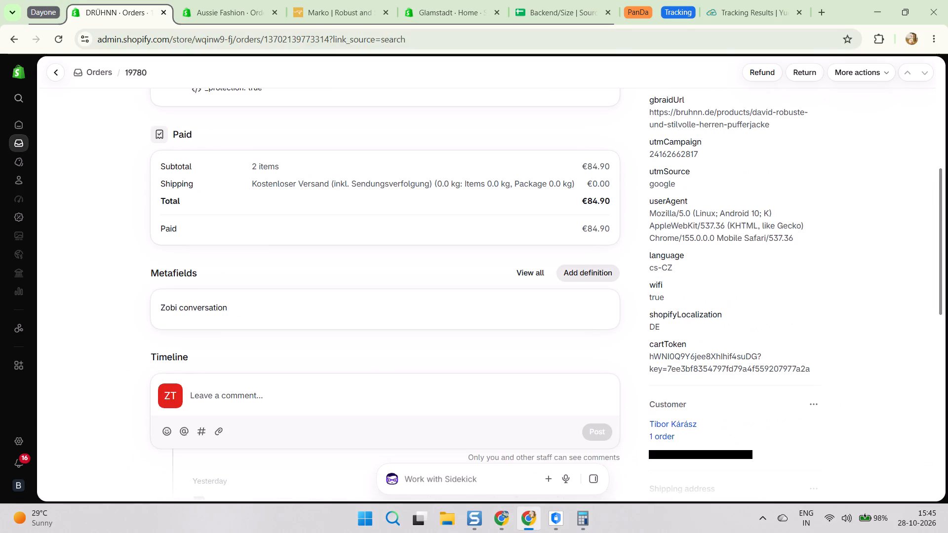
key(alt+Tab)
key(alt+Tab)
scroll(197, 161, up, 8)
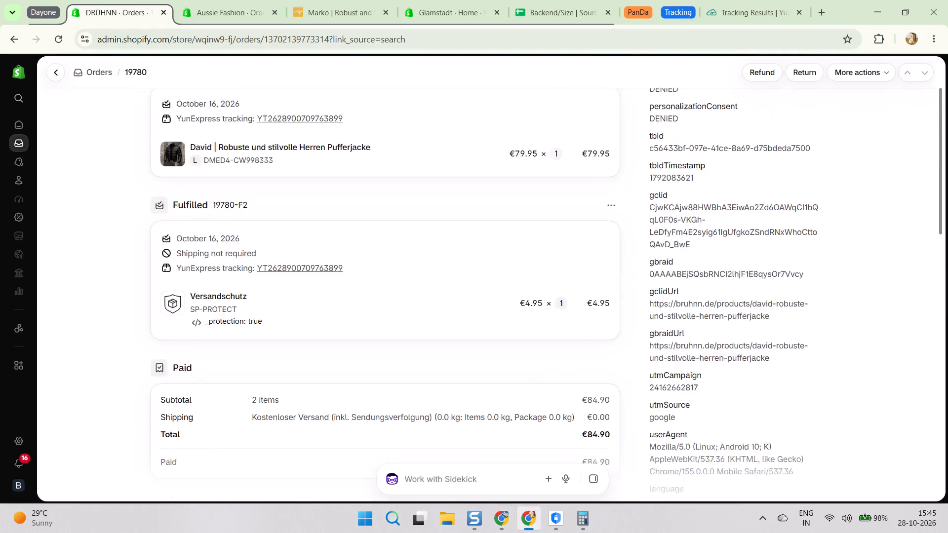
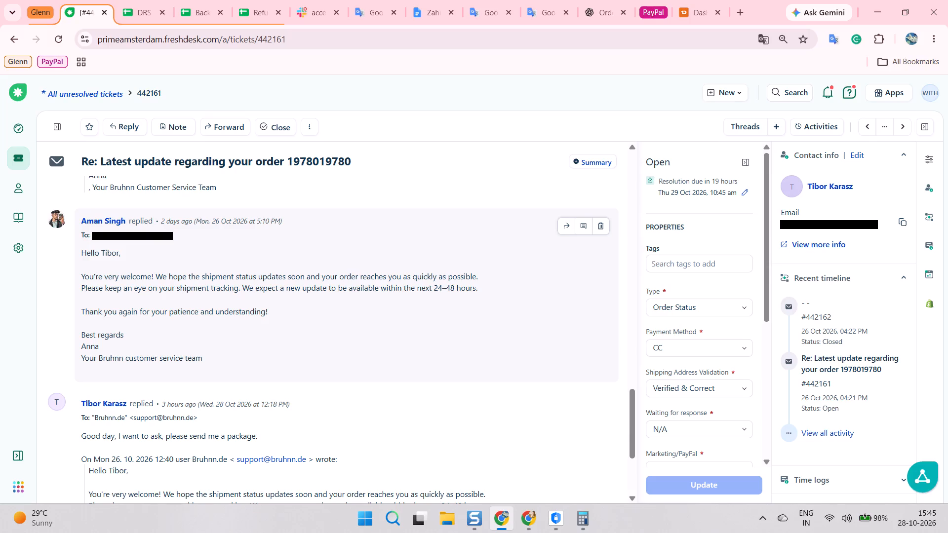
scroll(263, 307, down, 2)
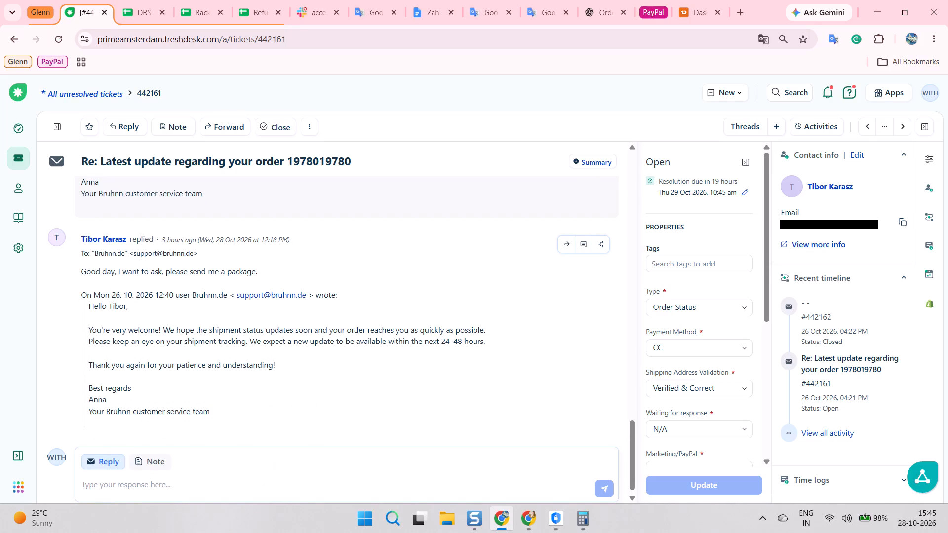
scroll(150, 282, up, 3)
scroll(213, 280, down, 2)
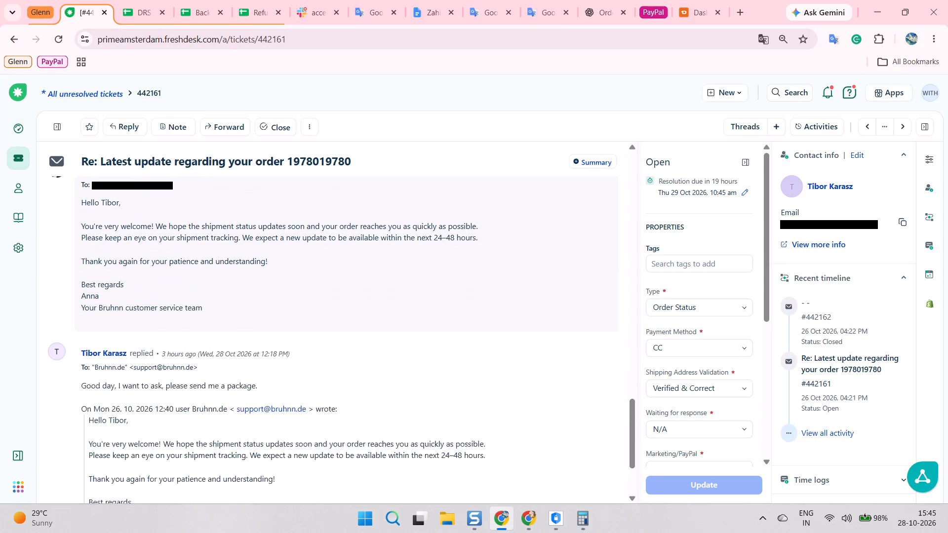
scroll(226, 275, down, 1)
key(alt+Tab)
scroll(321, 270, up, 11)
click(409, 157)
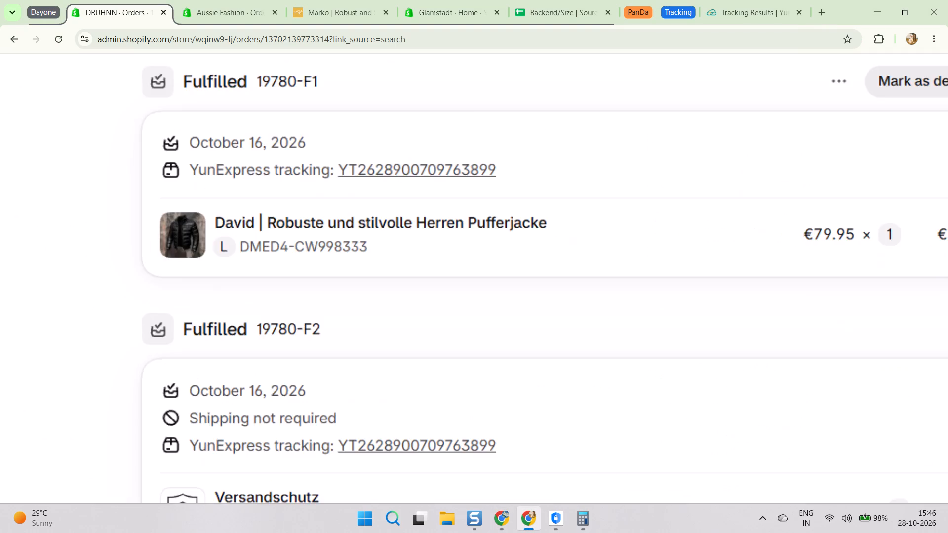
click(380, 155)
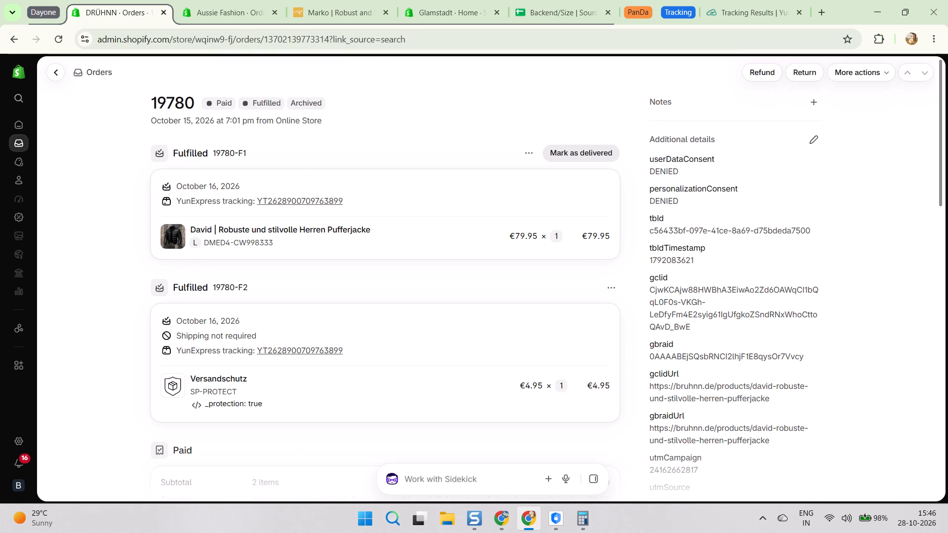
click(369, 173)
scroll(361, 173, up, 1)
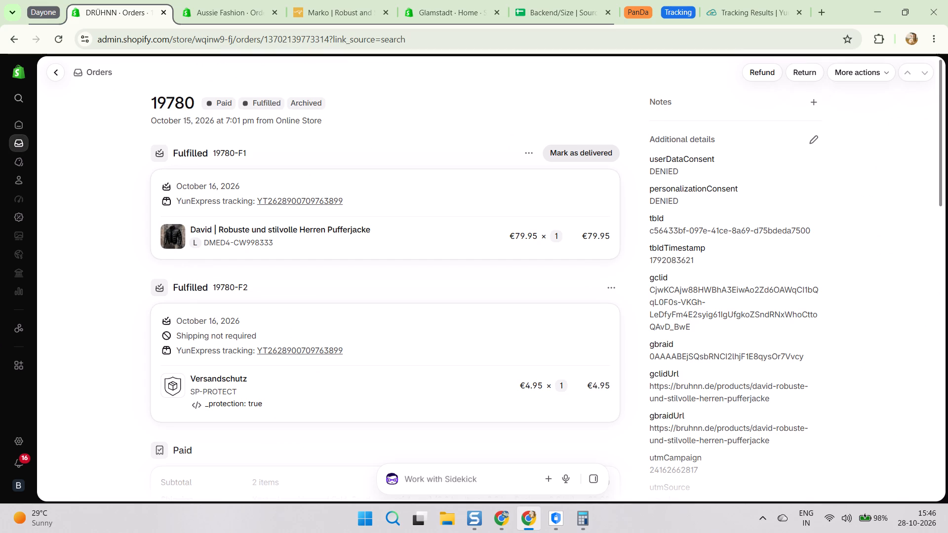
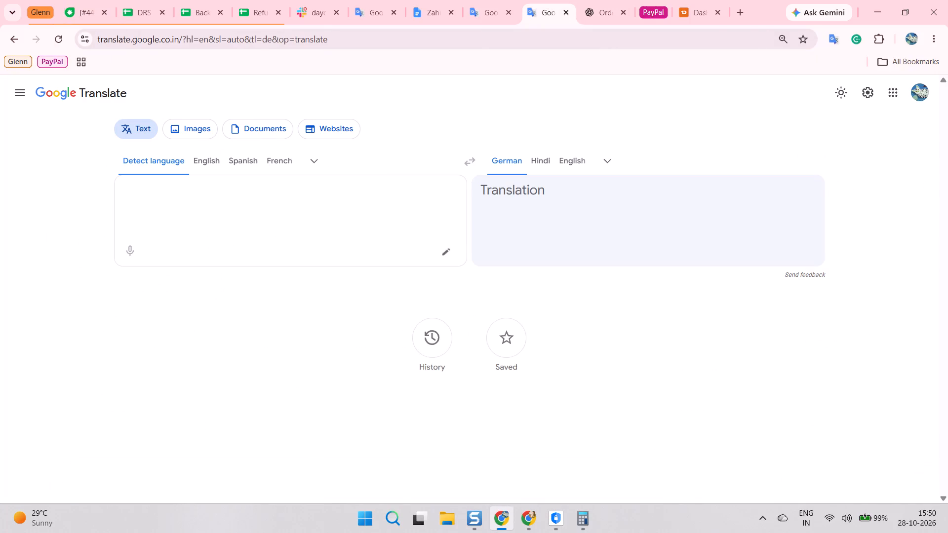
key(ctrl+v)
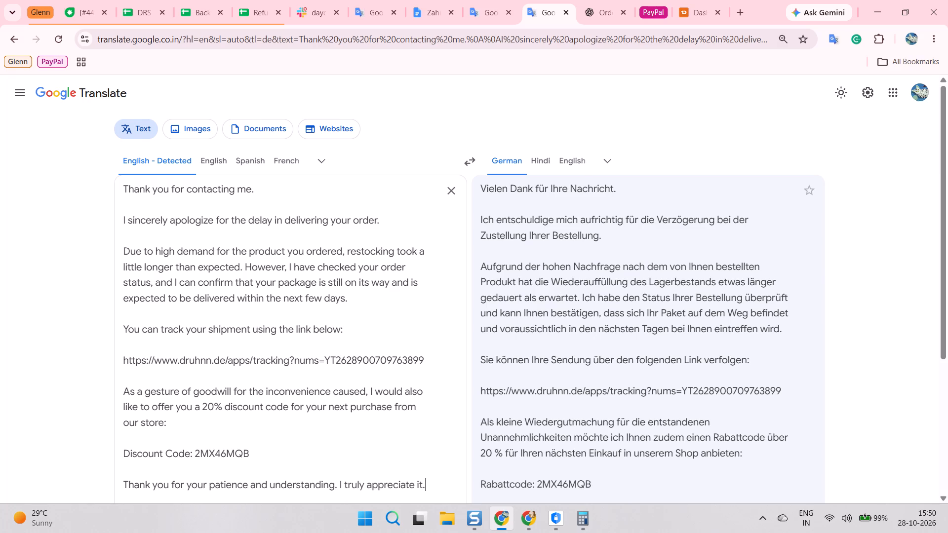
scroll(242, 284, down, 1)
scroll(290, 259, down, 1)
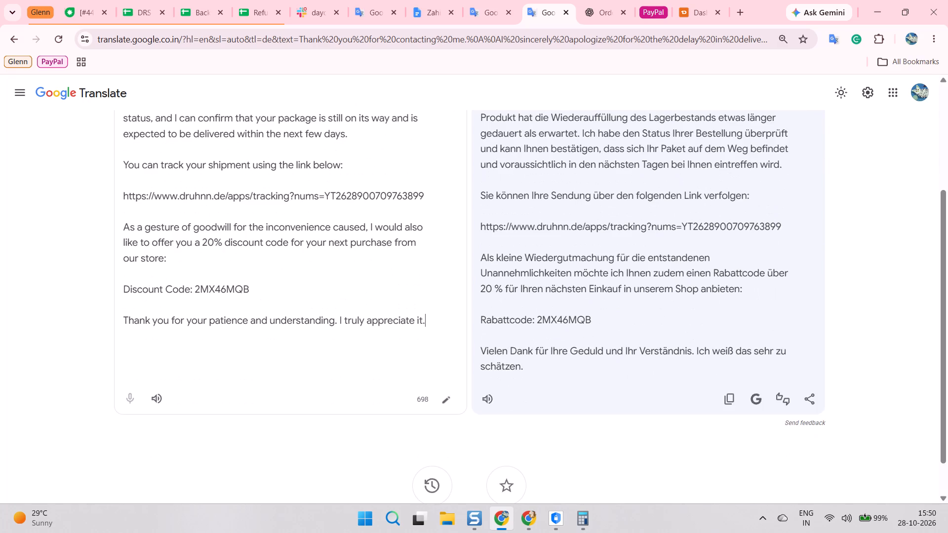
scroll(586, 216, down, 1)
scroll(577, 233, up, 5)
scroll(592, 201, down, 9)
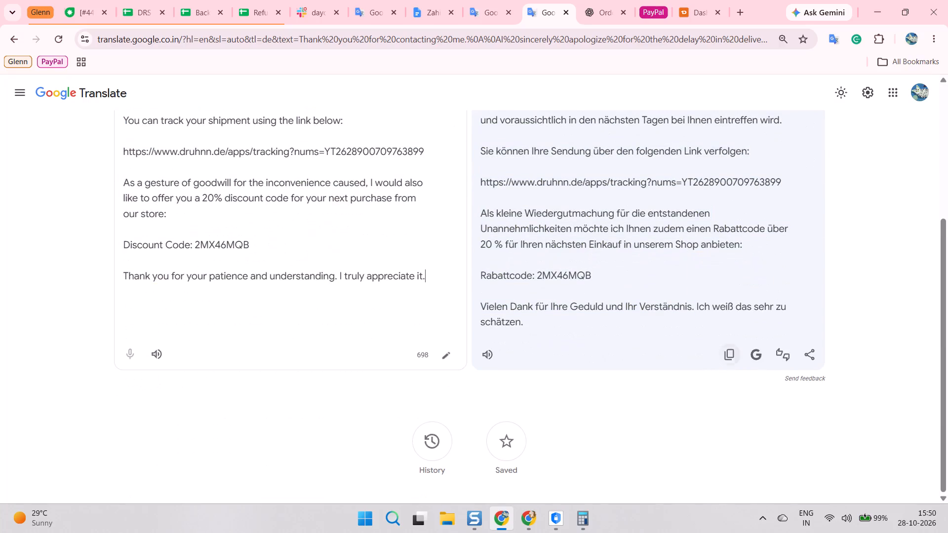
click(729, 360)
Start a reply on ticket 442161, replace its default content with the "asn" canned response, and paste in the German text.
click(77, 0)
click(308, 292)
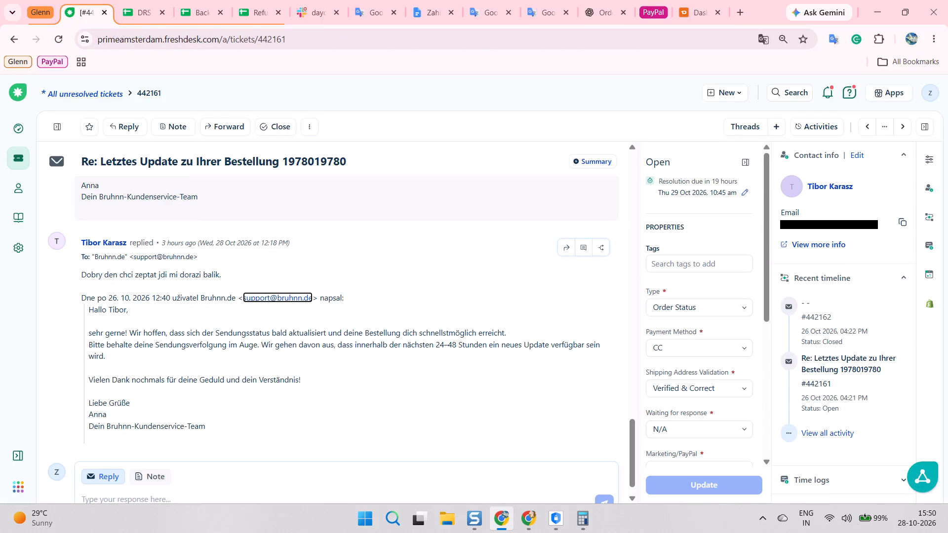
click(369, 262)
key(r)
scroll(276, 279, down, 10)
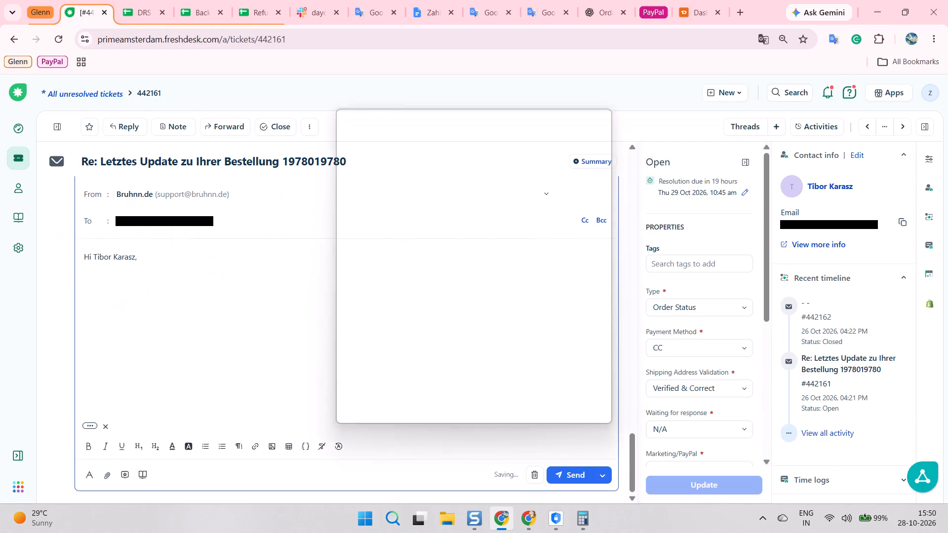
click(102, 423)
ctrl+drag(106, 419, 113, 414)
key(ctrl+a)
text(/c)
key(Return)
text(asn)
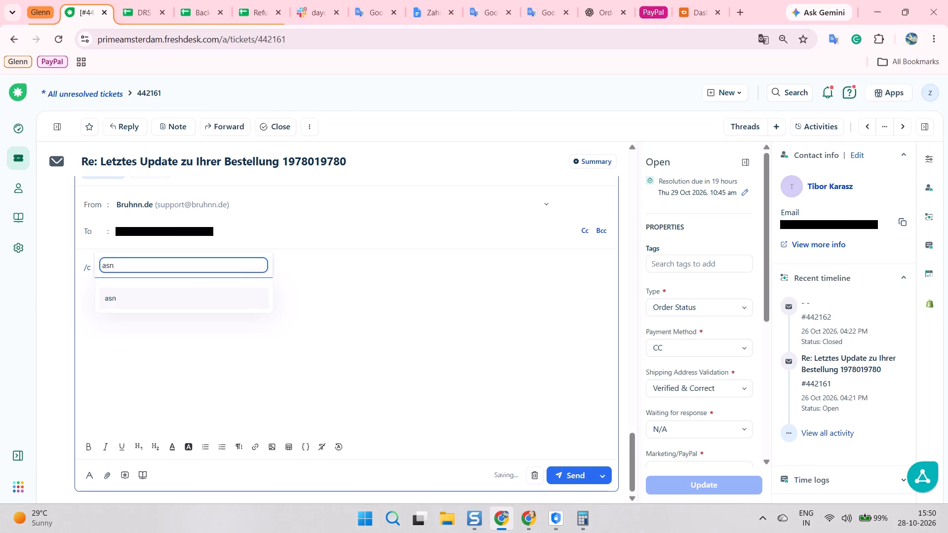
click(166, 300)
click(118, 290)
key(ctrl+v)
Remove the extra blank line above "Mit freundlichen Grüßen" and send the reply.
scroll(139, 293, down, 6)
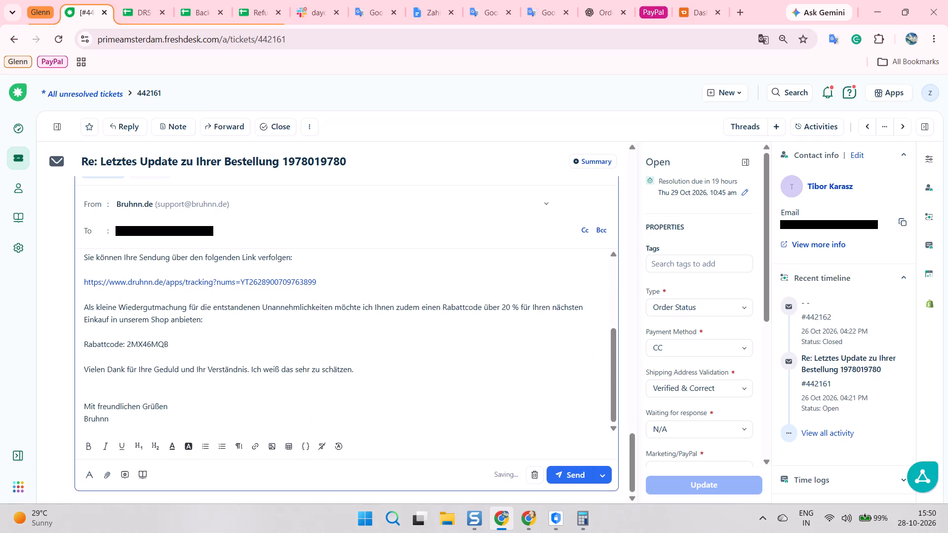
scroll(160, 342, down, 3)
click(121, 389)
key(BackSpace)
scroll(283, 382, down, 8)
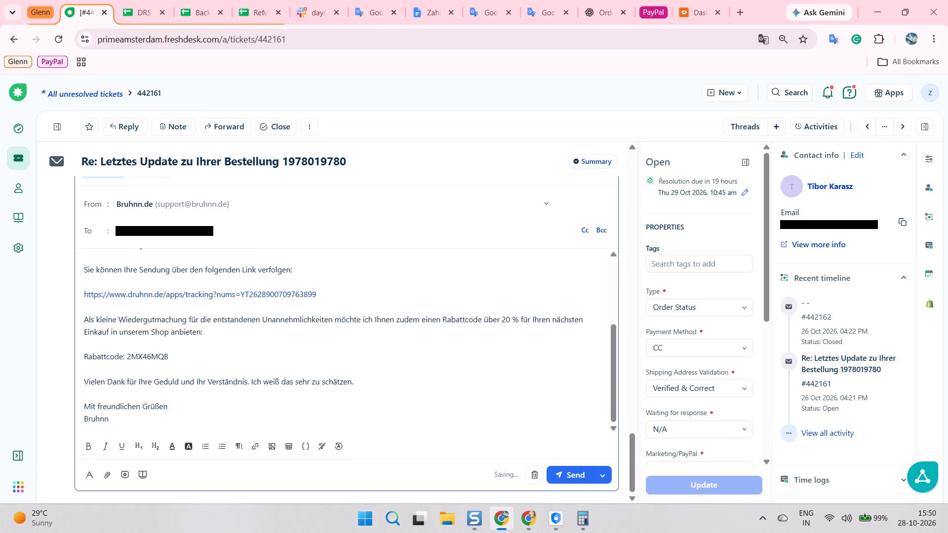
click(559, 473)
Set the ticket's status to Resolved and update its properties.
scroll(359, 341, down, 10)
scroll(707, 283, down, 3)
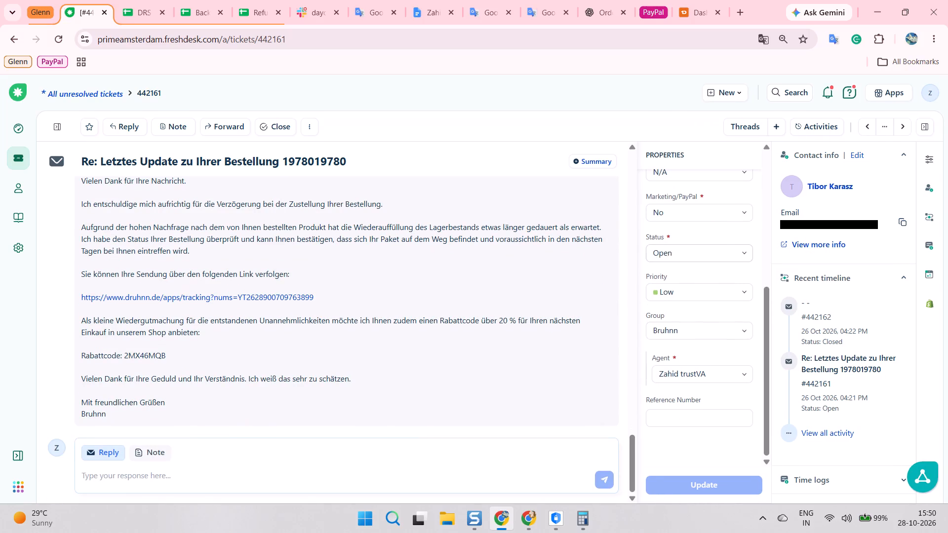
click(687, 256)
click(697, 320)
key(Tab)
key(Tab)
key(Tab)
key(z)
scroll(699, 354, down, 5)
click(699, 486)
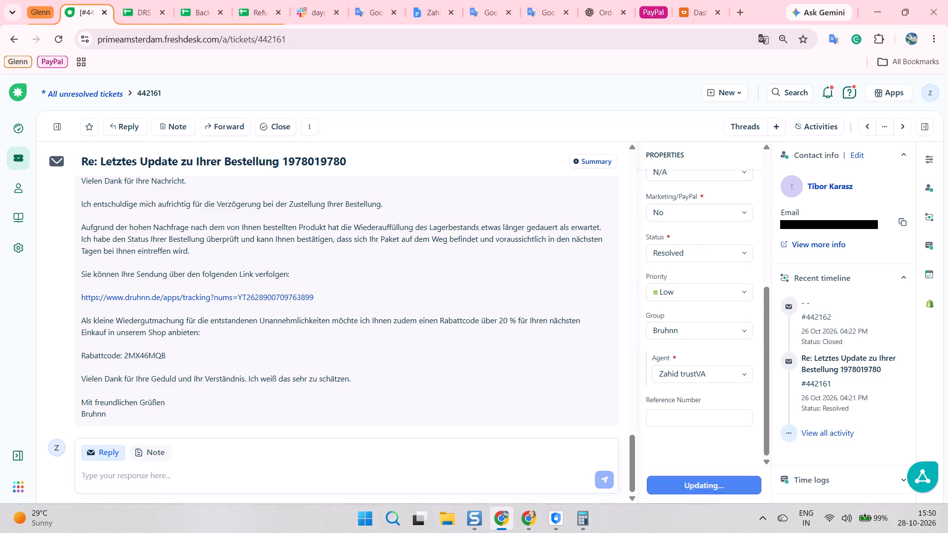
Start a private note on the ticket reading "order is under processing since".
click(440, 327)
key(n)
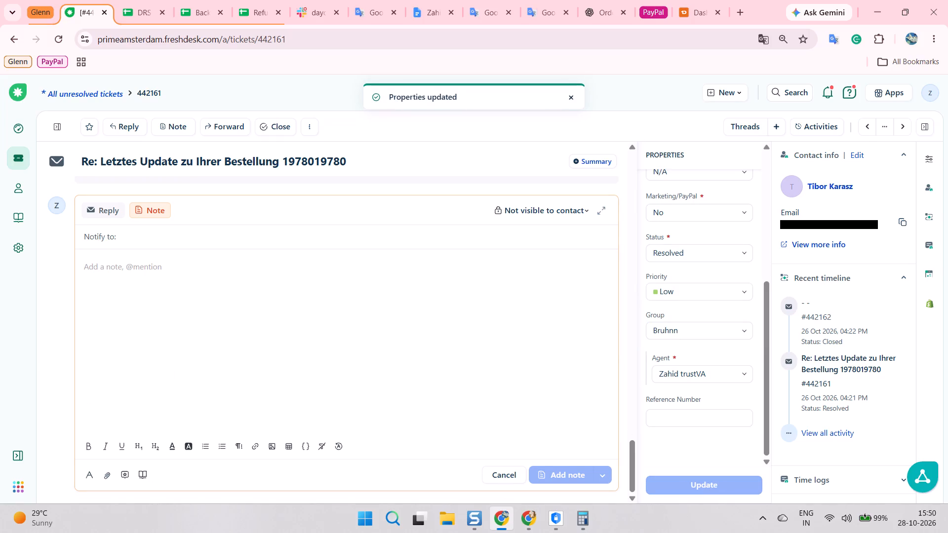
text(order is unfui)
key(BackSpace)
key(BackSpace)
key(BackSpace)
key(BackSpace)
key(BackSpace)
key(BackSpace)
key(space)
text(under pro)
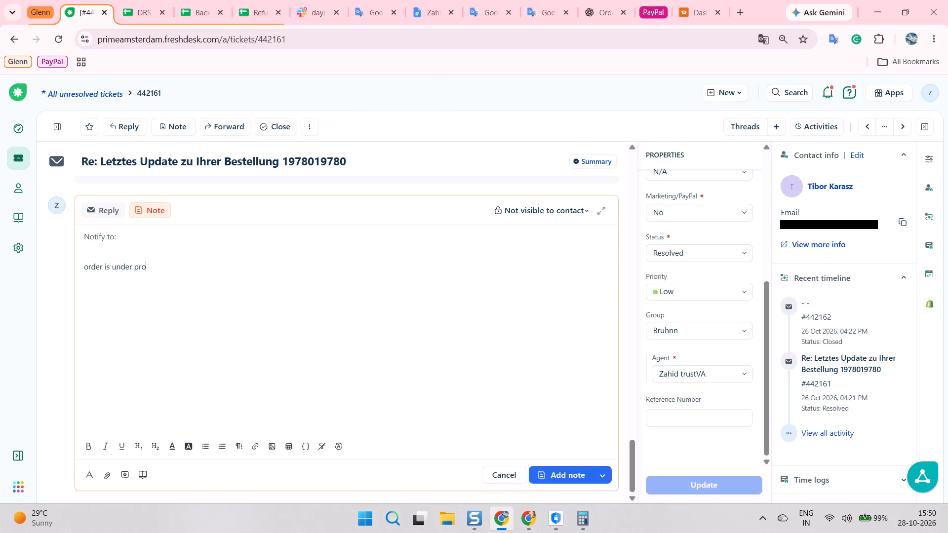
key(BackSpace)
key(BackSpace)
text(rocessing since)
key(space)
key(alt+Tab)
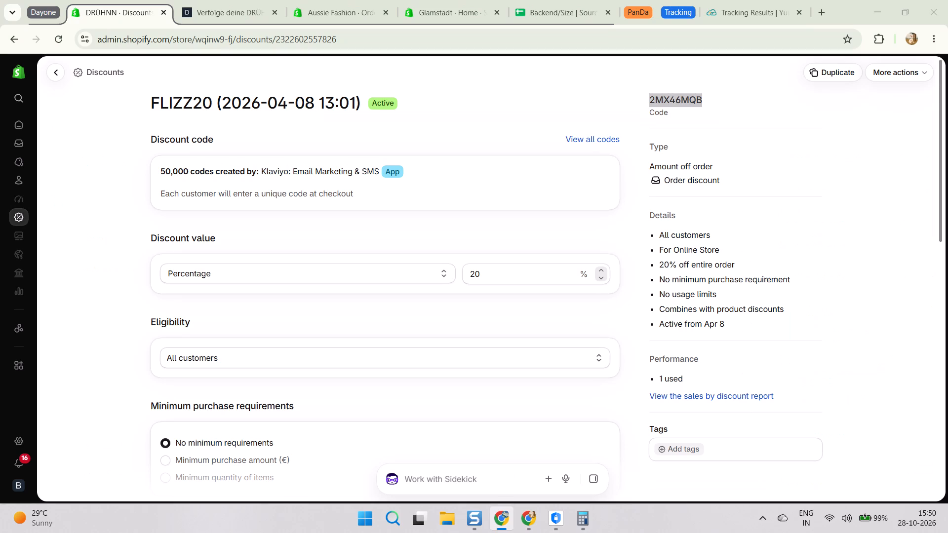
scroll(369, 161, up, 9)
click(10, 40)
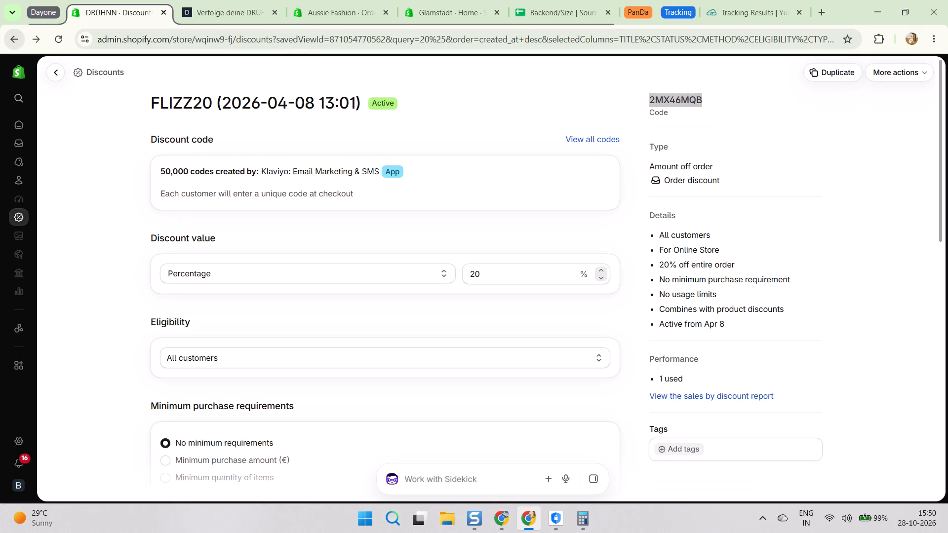
click(10, 40)
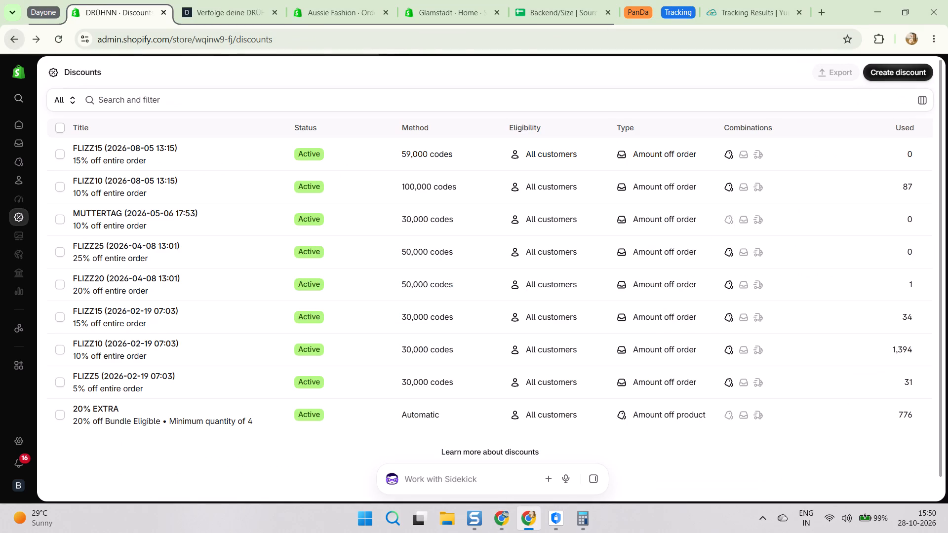
click(10, 40)
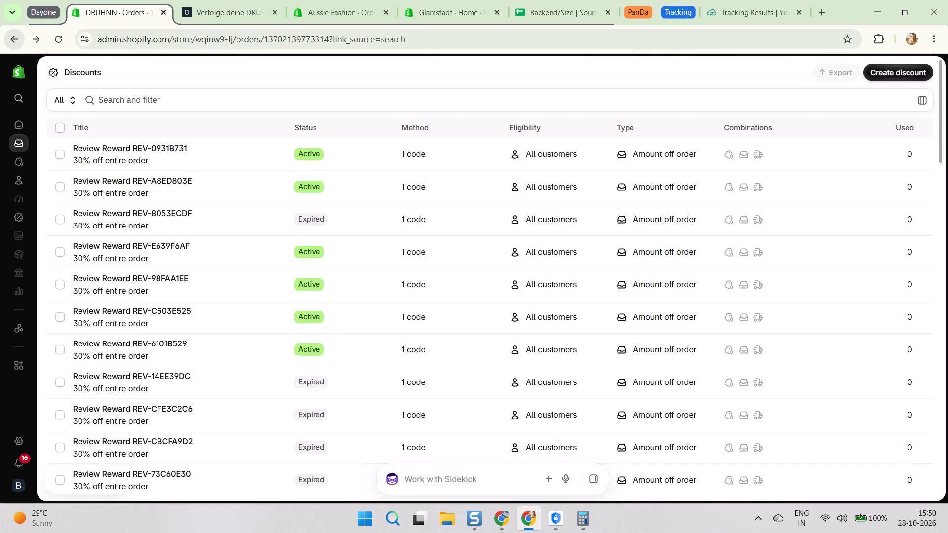
scroll(25, 30, up, 5)
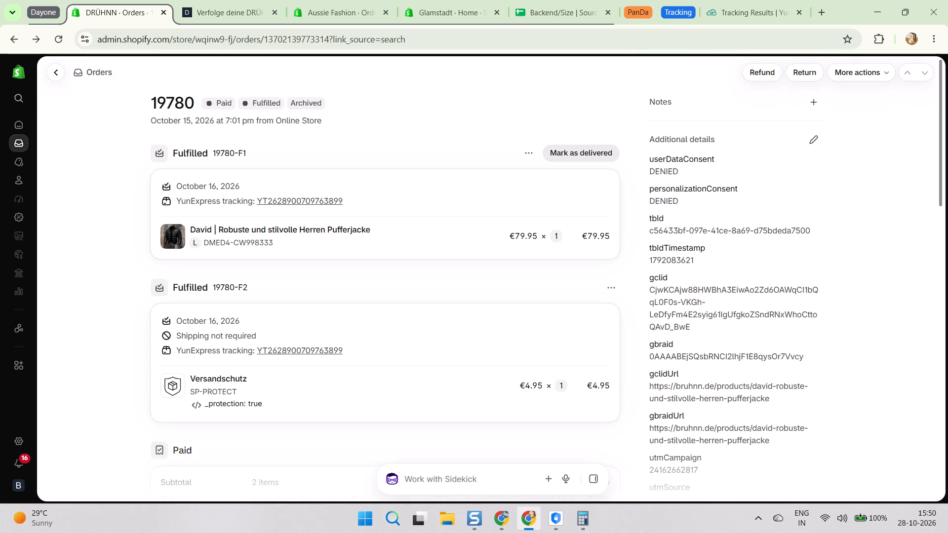
key(alt+Tab)
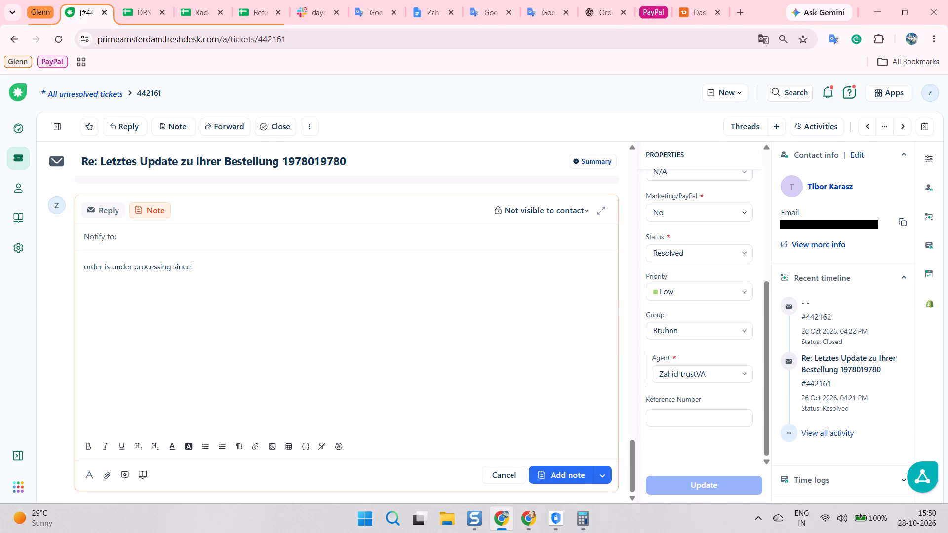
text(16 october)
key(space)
Add a second note paragraph: "aman ne 2 dafa cx ko relevnat demartment kaha lekein kahi pe bhi update nhi h".
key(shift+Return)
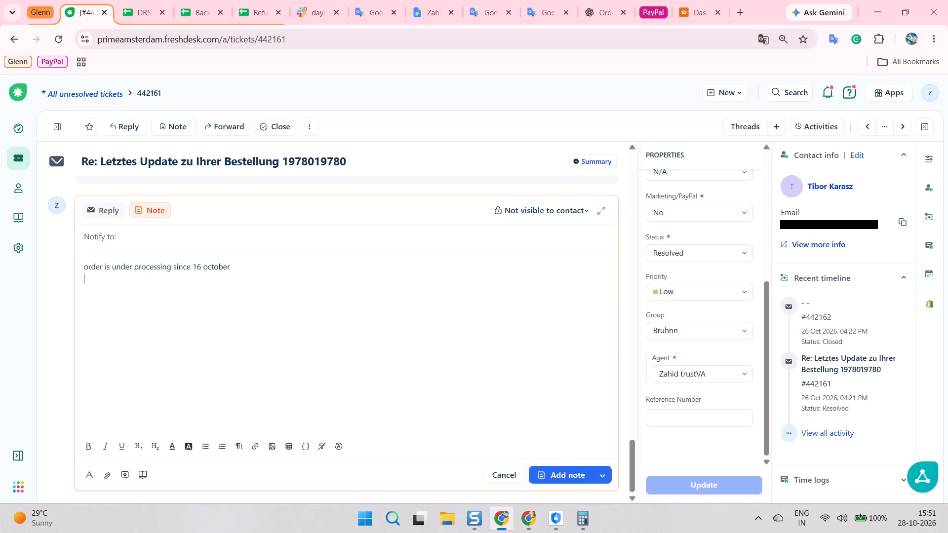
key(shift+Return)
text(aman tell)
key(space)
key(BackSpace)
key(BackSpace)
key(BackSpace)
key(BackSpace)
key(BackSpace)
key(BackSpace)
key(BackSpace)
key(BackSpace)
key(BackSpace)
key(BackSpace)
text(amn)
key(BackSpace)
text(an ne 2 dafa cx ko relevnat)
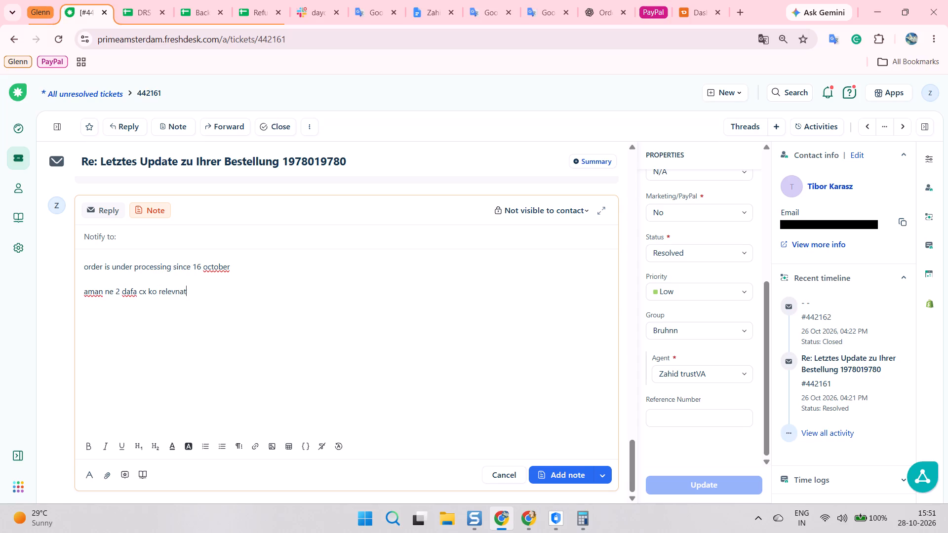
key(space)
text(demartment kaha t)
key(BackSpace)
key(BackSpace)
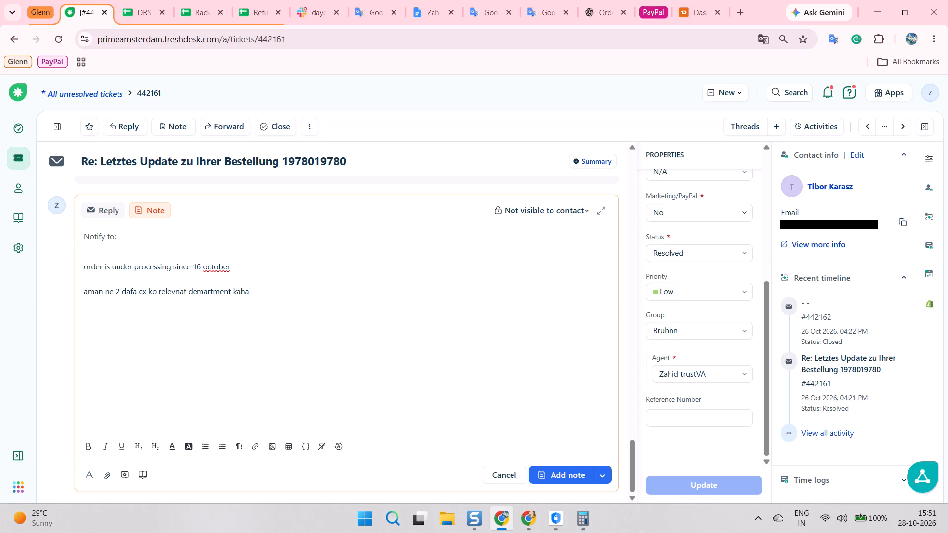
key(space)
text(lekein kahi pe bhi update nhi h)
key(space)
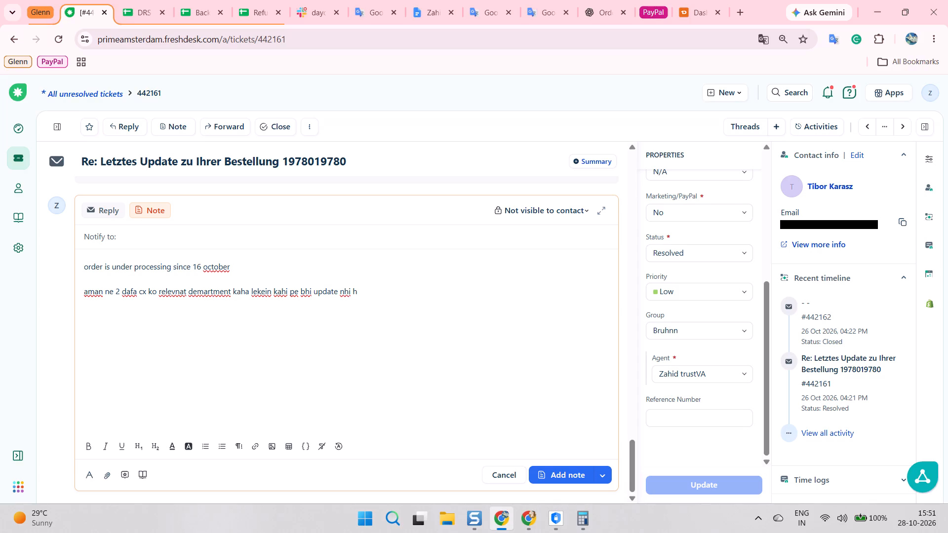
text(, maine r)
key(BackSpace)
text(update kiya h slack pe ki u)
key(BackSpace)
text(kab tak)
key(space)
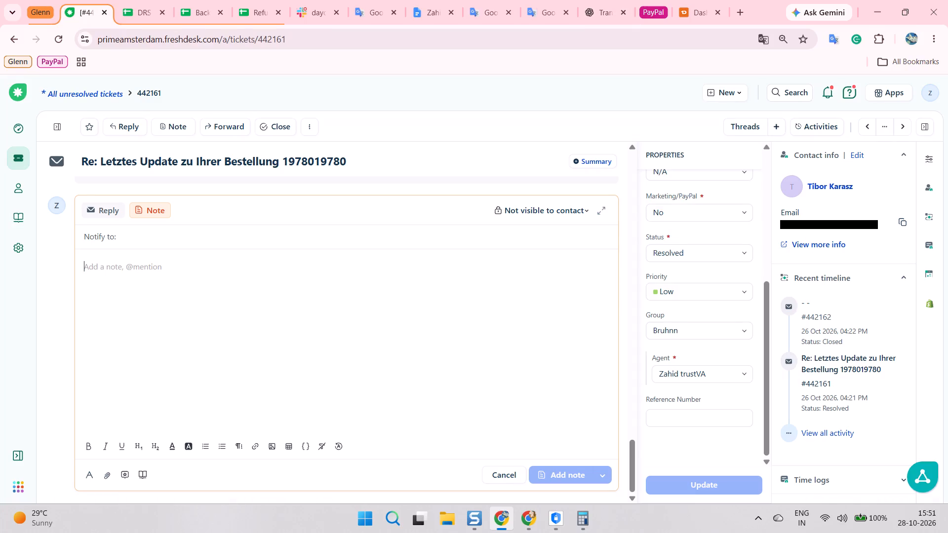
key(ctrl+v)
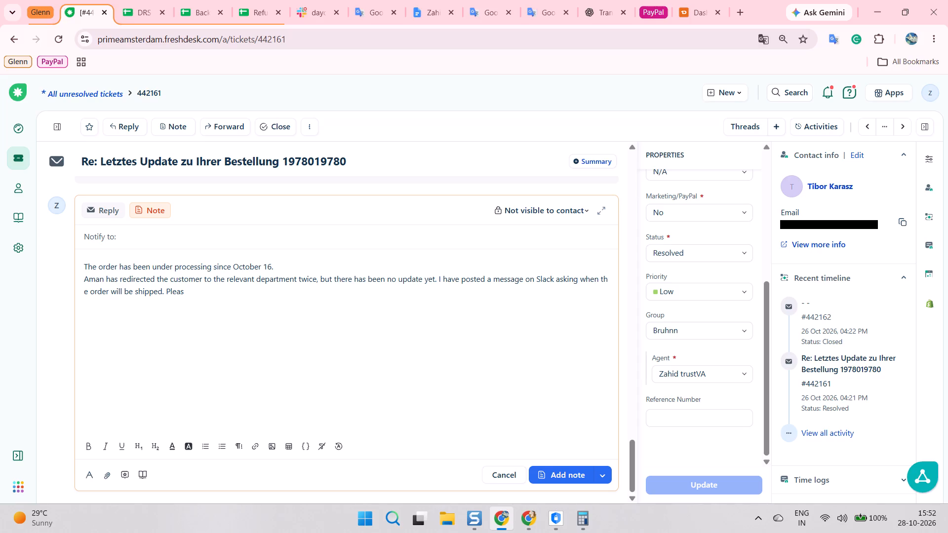
Complete the note's last sentence to read "Please check slack" and add the private note to ticket 442161.
click(600, 278)
key(shift+Return)
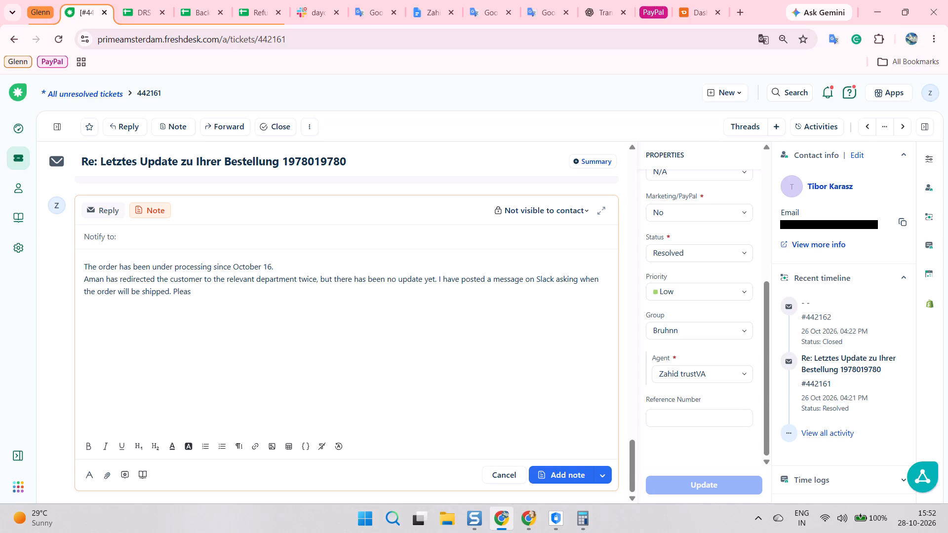
click(207, 294)
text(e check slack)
click(551, 481)
Log ticket number 442161 in the ZAHID section of the Oct 28 sheet in the DRS- October 2026 spreadsheet.
scroll(418, 254, down, 5)
double_click(141, 99)
key(ctrl+c)
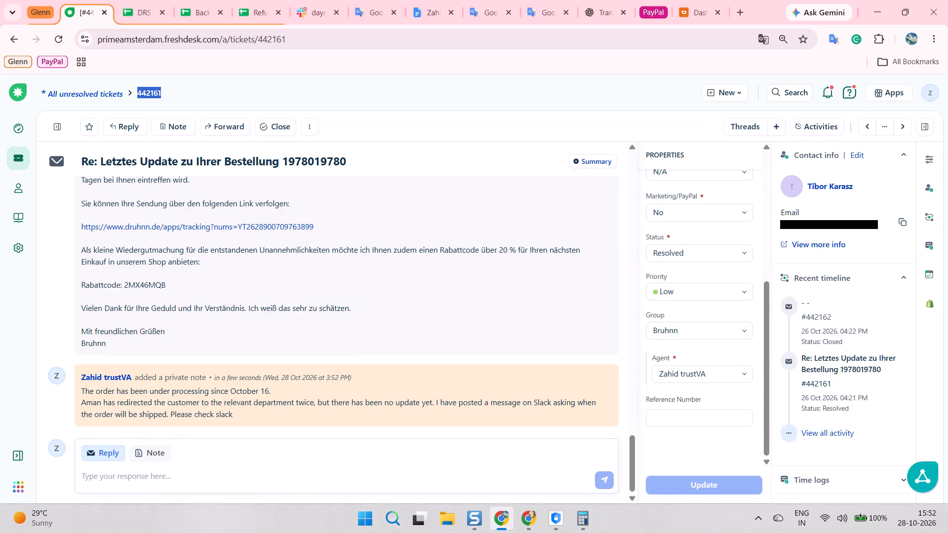
key(ctrl+c)
click(136, 0)
key(ctrl+v)
click(325, 255)
scroll(319, 258, down, 1)
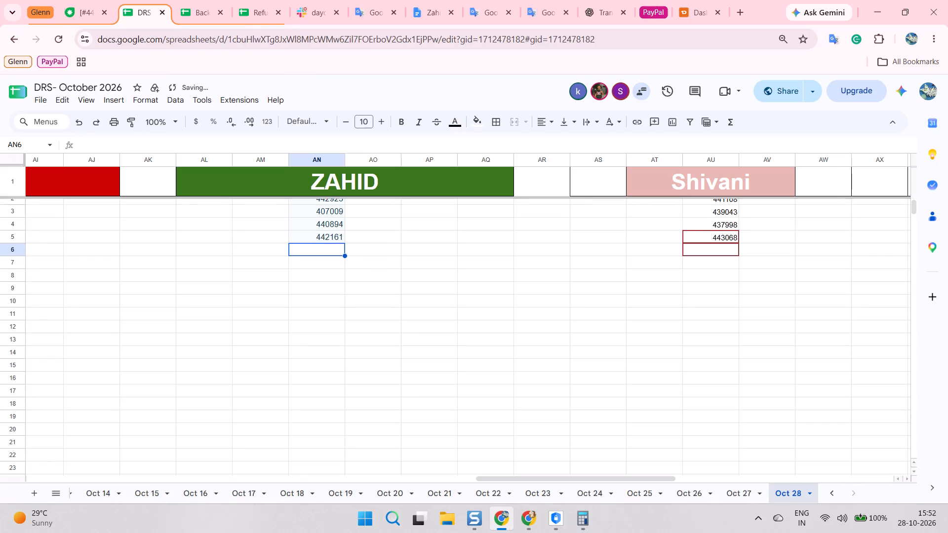
scroll(319, 288, right, 4)
scroll(357, 266, up, 1)
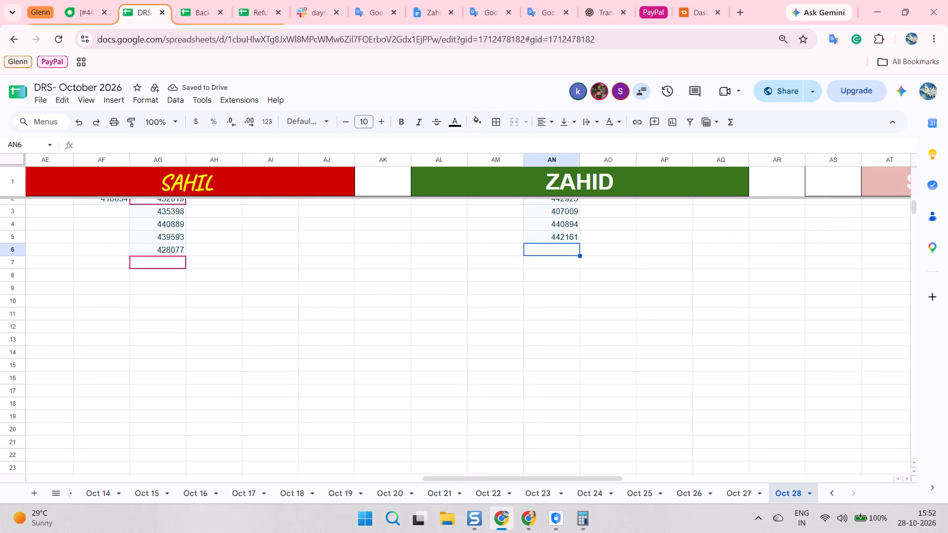
scroll(339, 267, up, 2)
scroll(309, 263, left, 1)
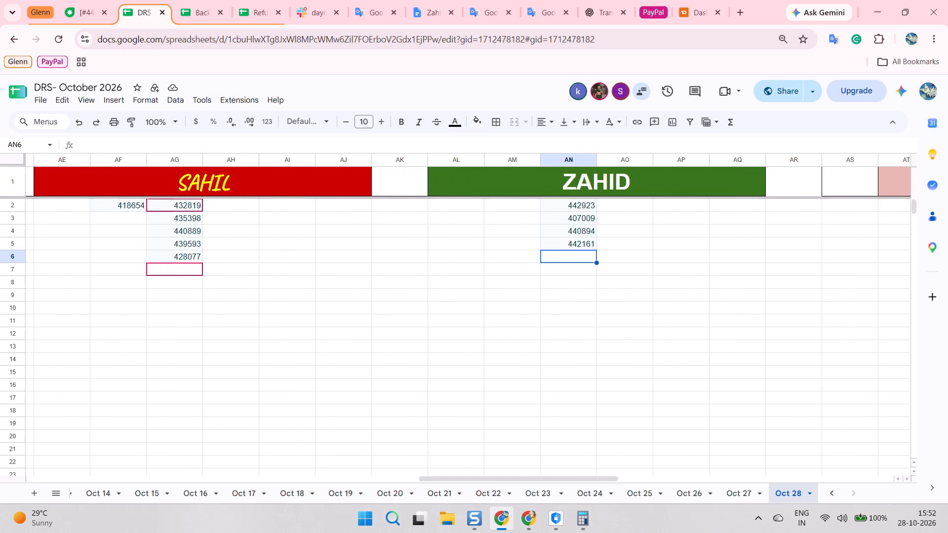
scroll(455, 261, left, 5)
click(83, 0)
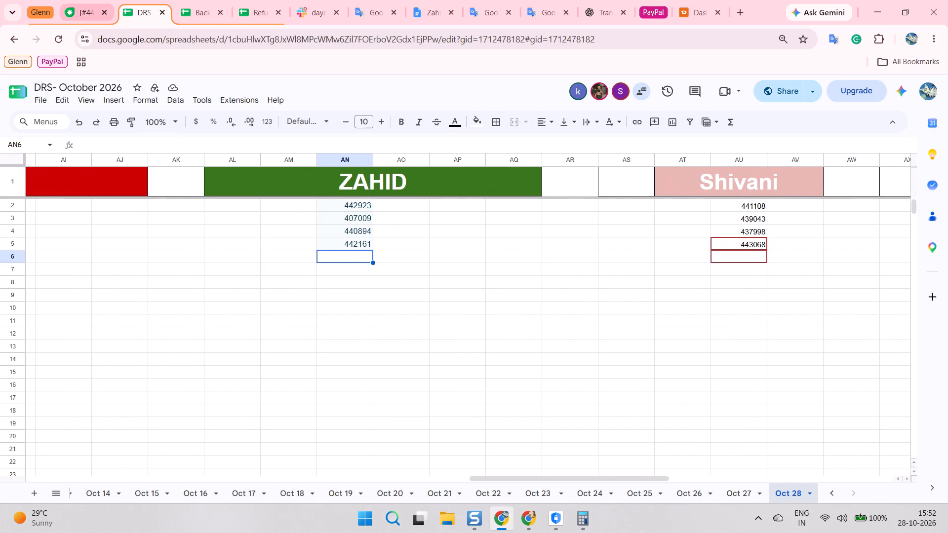
click(389, 291)
click(395, 275)
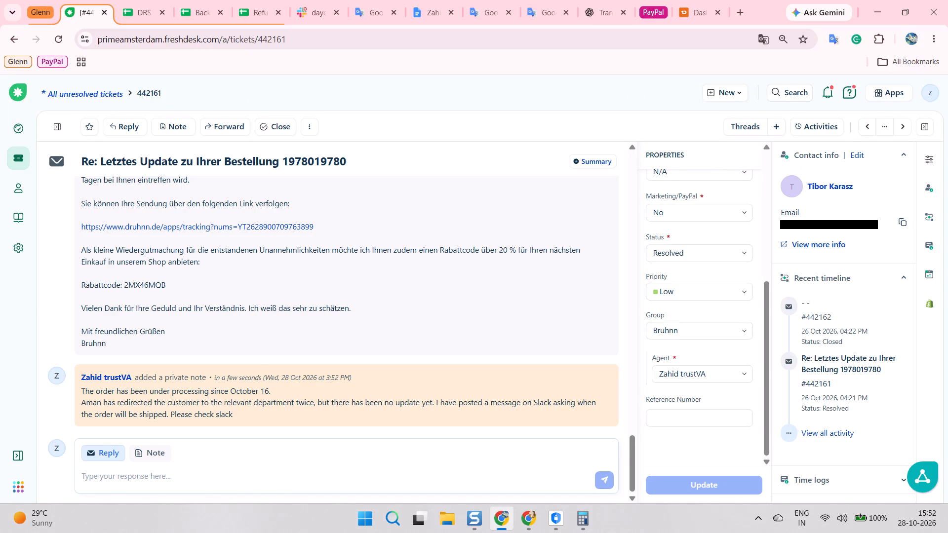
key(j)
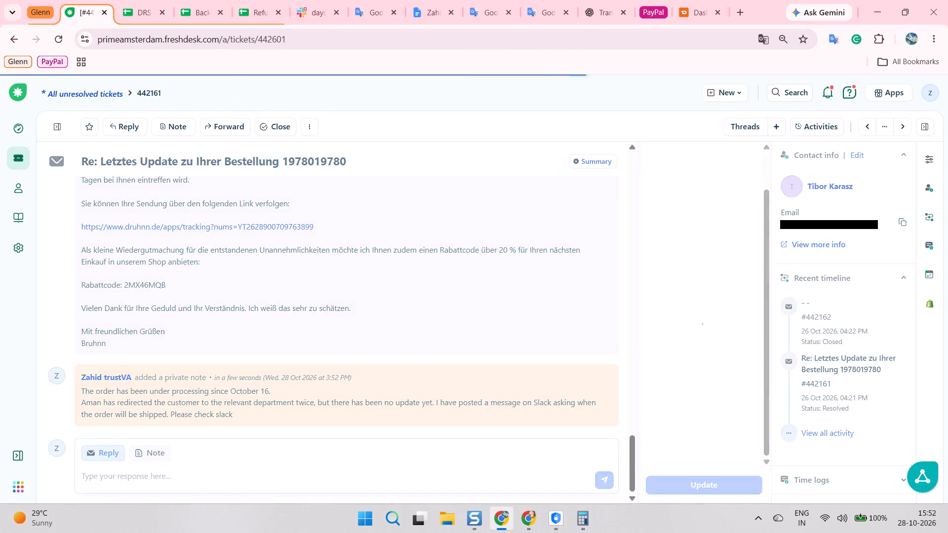
scroll(385, 262, down, 8)
scroll(334, 261, up, 1)
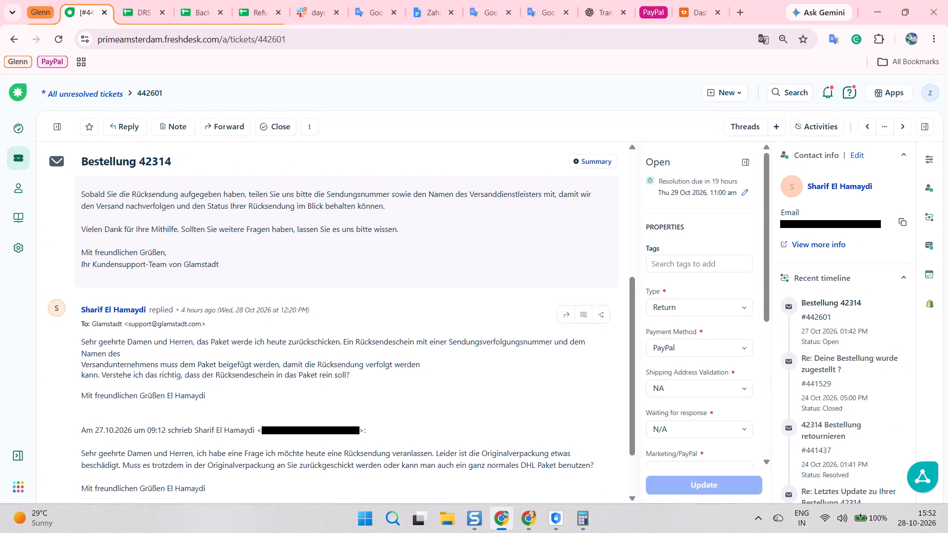
scroll(386, 271, up, 8)
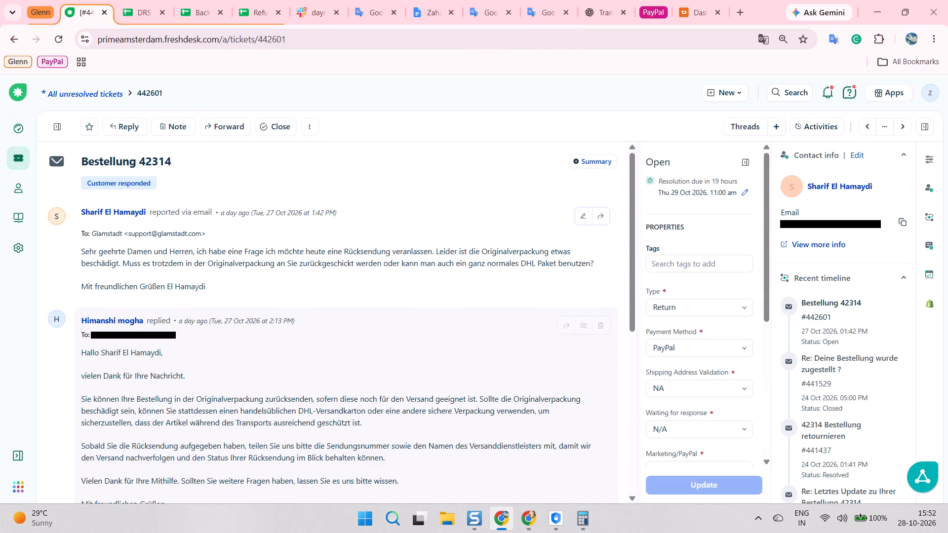
scroll(378, 271, down, 4)
click(903, 225)
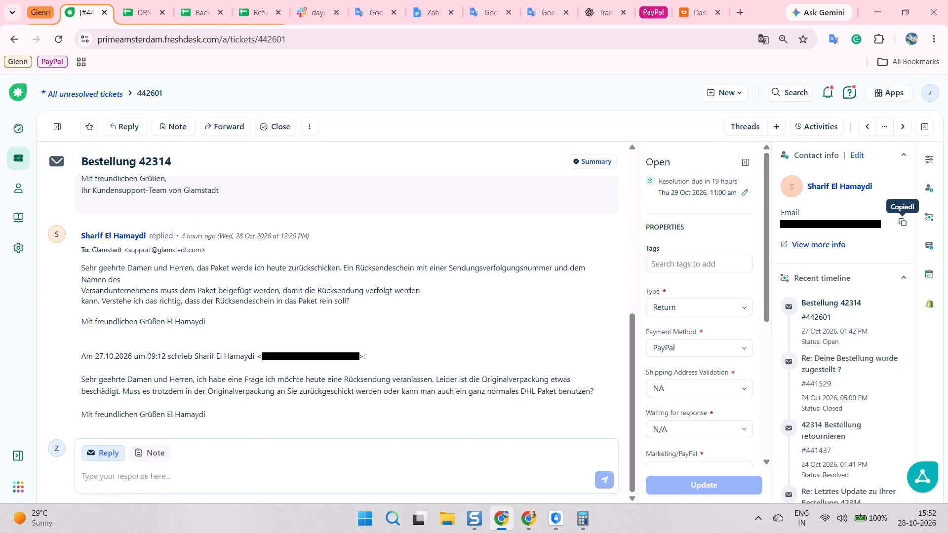
click(361, 257)
key(alt+Tab)
click(208, 5)
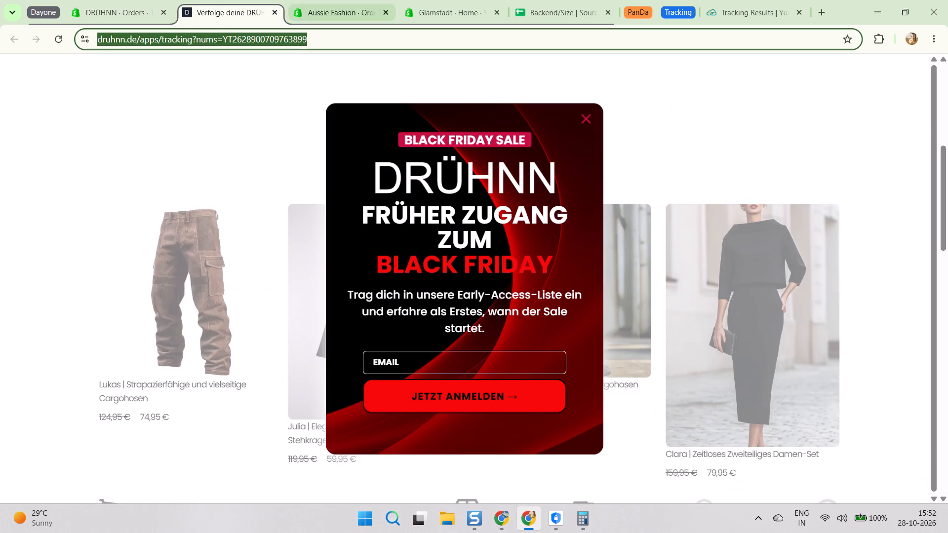
click(269, 12)
click(273, 14)
scroll(137, 22, up, 2)
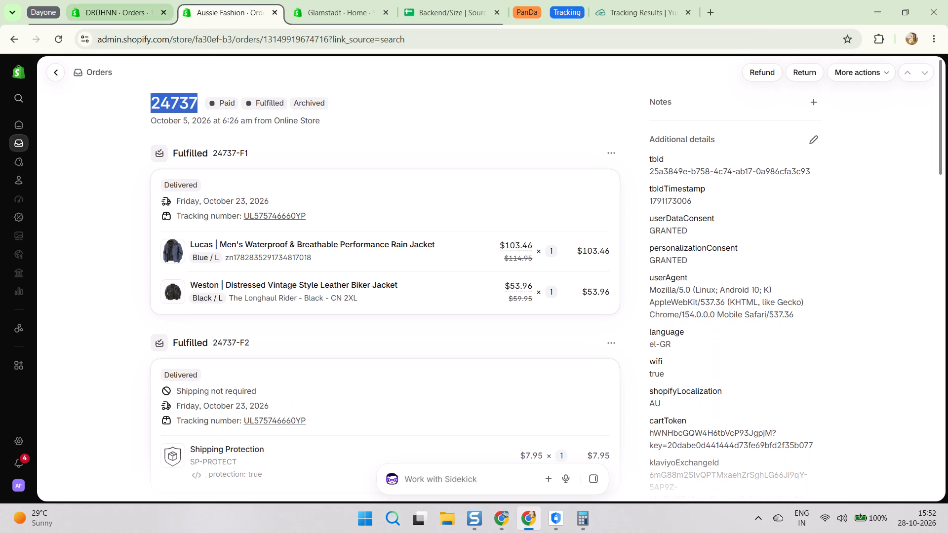
click(295, 2)
scroll(248, 48, up, 4)
click(65, 100)
key(ctrl+v)
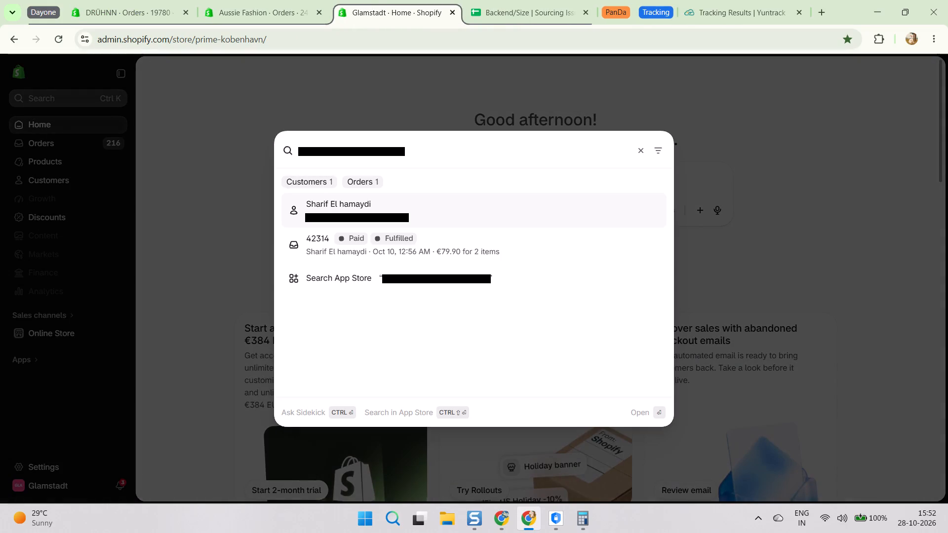
click(322, 240)
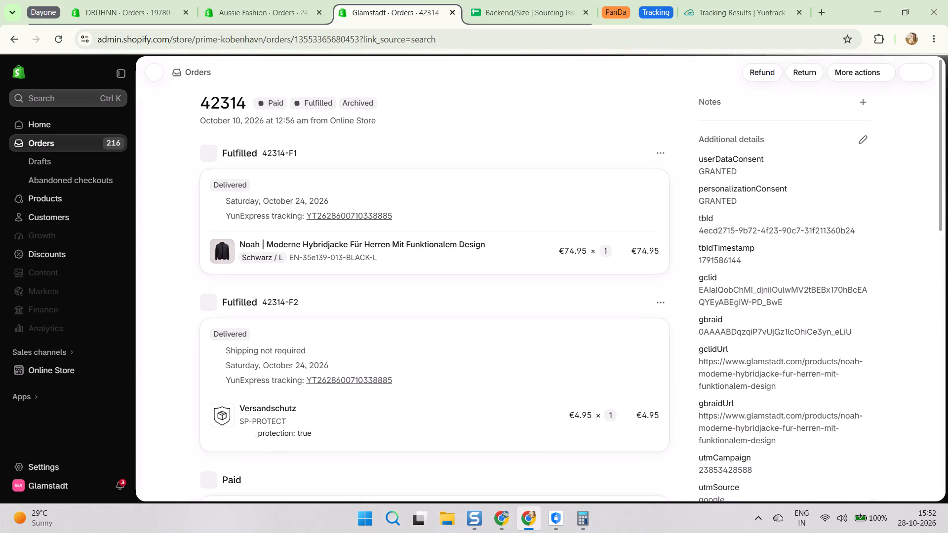
scroll(320, 218, down, 1)
click(386, 163)
key(alt+Tab)
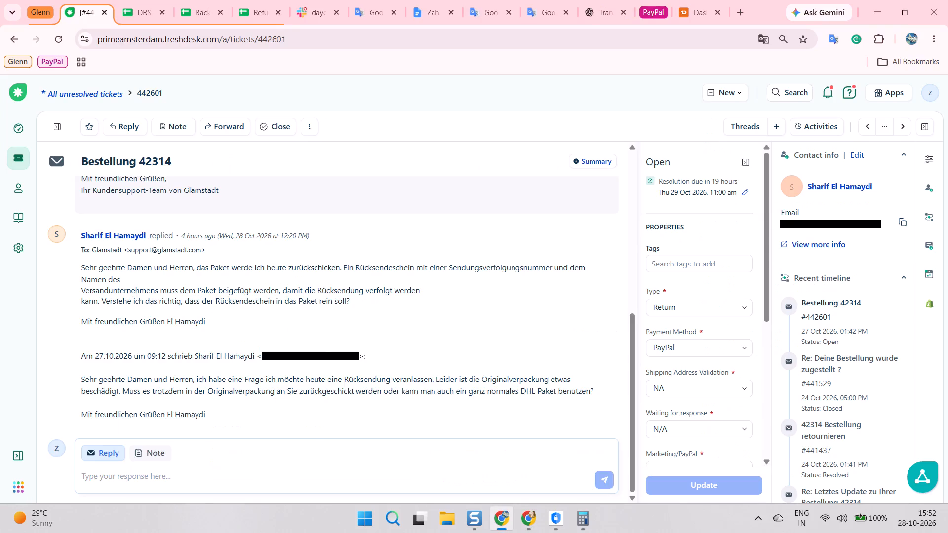
scroll(282, 254, up, 10)
right_drag(391, 218, 394, 214)
scroll(448, 340, down, 7)
click(465, 442)
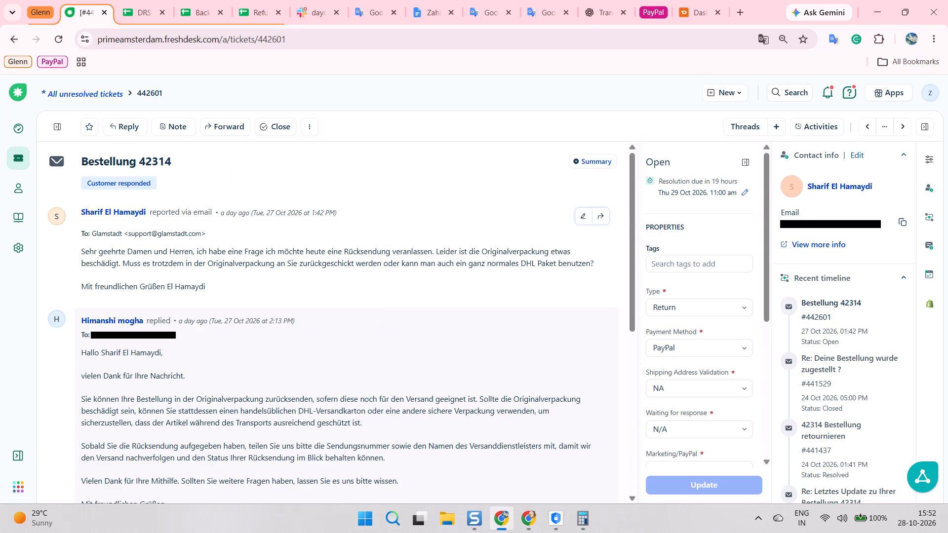
key(alt+Tab)
scroll(402, 220, up, 4)
click(437, 163)
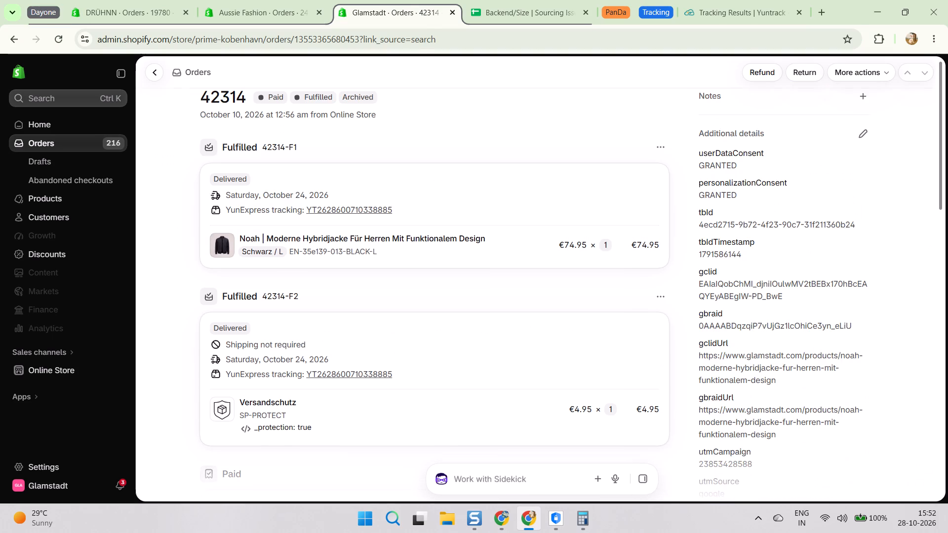
key(alt+Tab)
scroll(880, 330, down, 2)
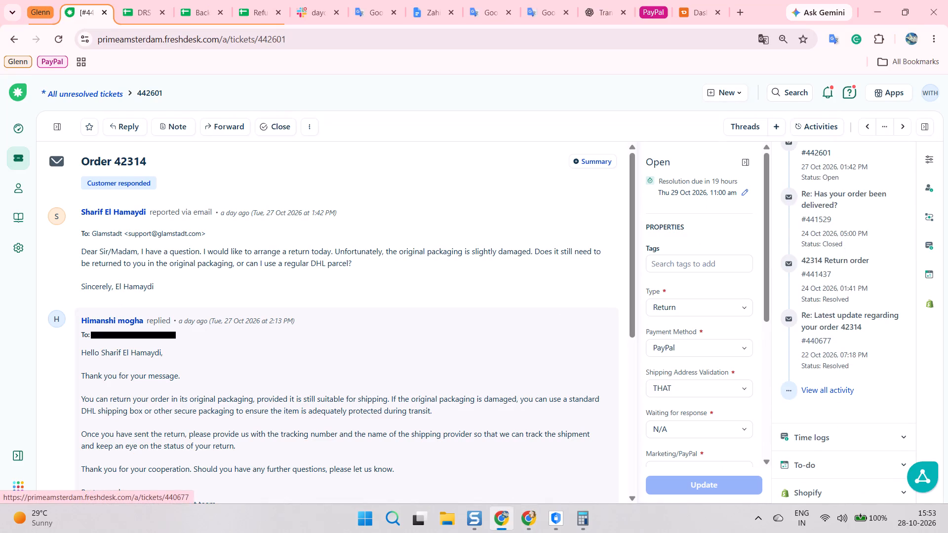
click(828, 262)
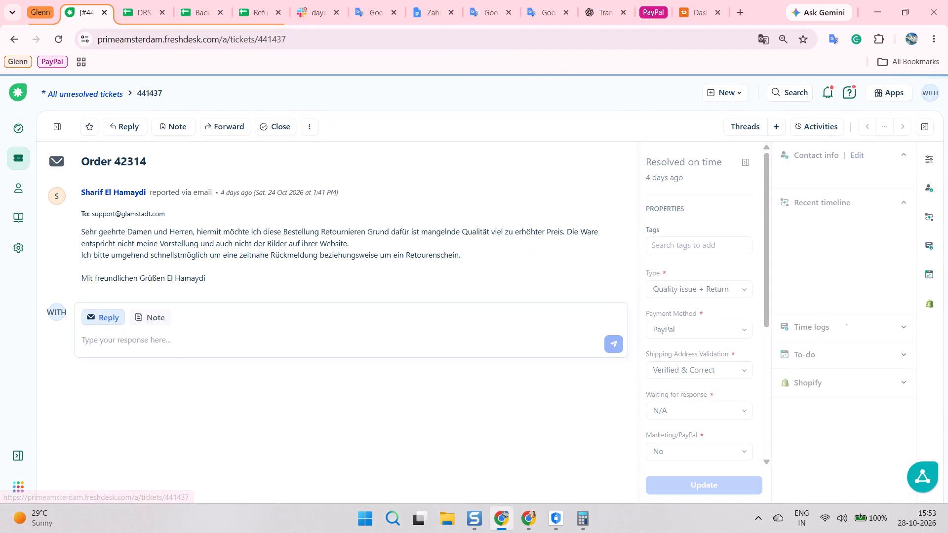
scroll(475, 305, down, 3)
scroll(425, 292, down, 3)
scroll(383, 293, up, 2)
scroll(331, 256, down, 5)
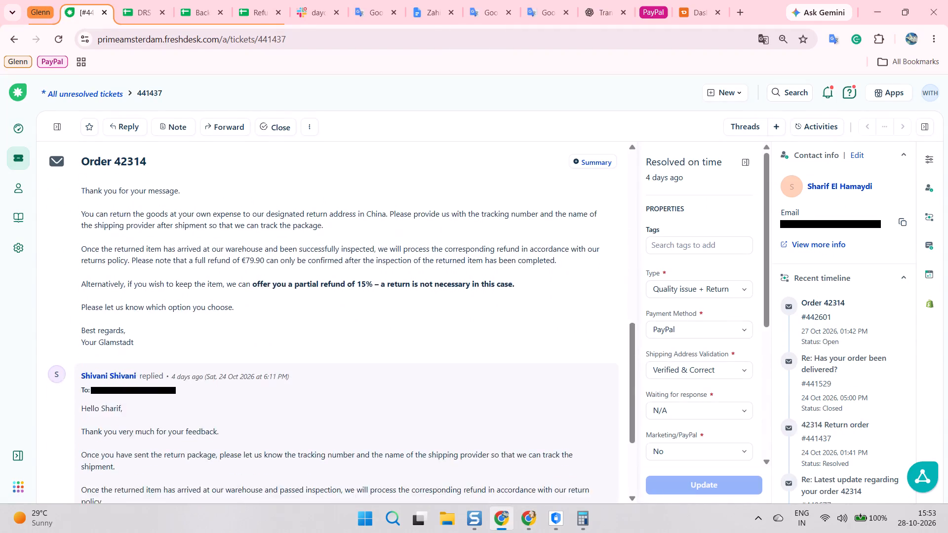
scroll(336, 258, down, 3)
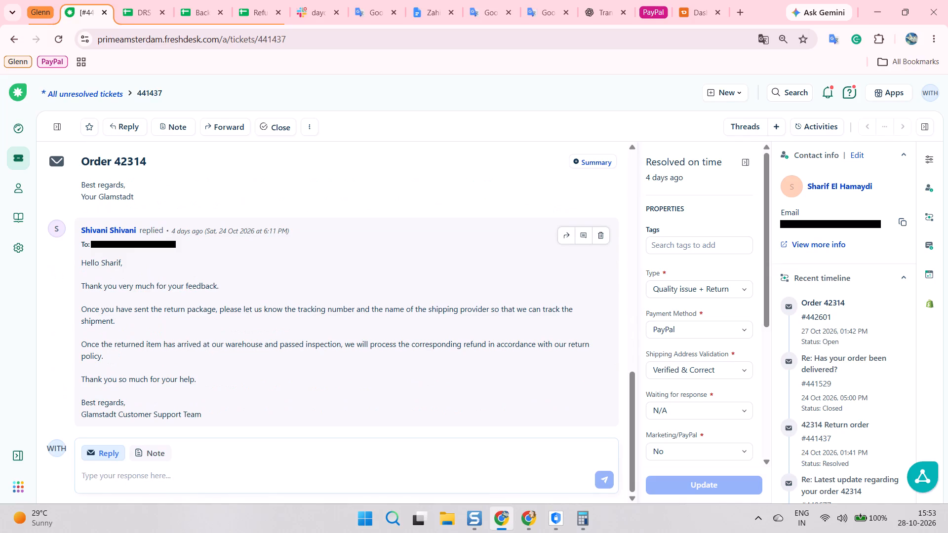
scroll(375, 242, up, 3)
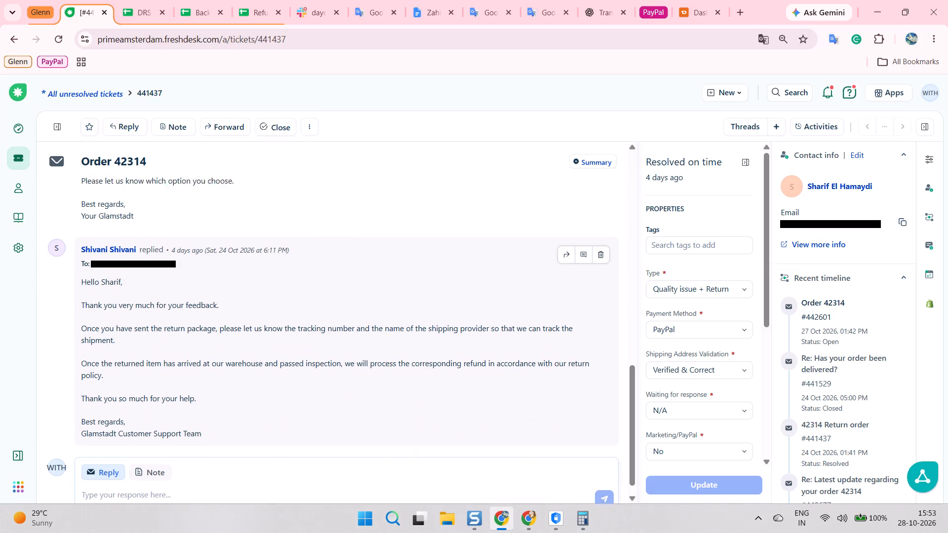
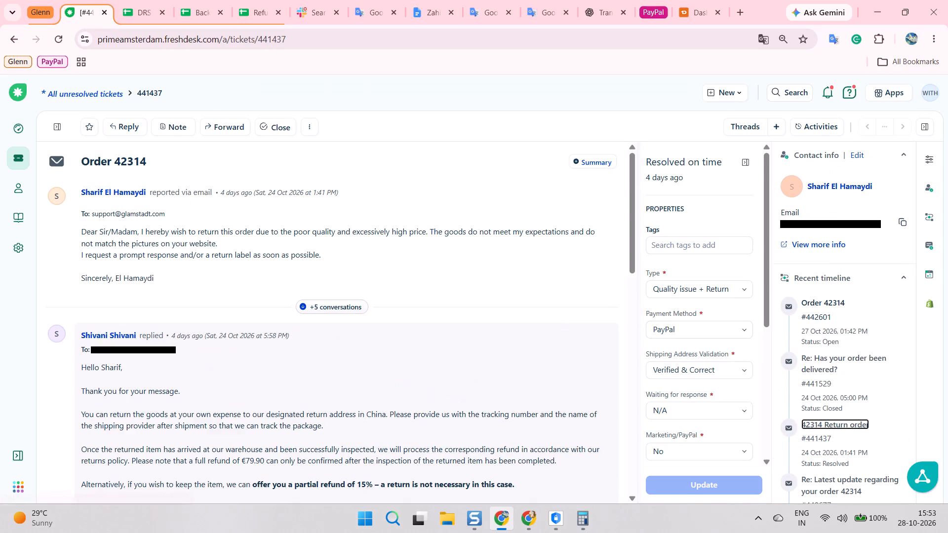
scroll(242, 299, up, 6)
click(326, 306)
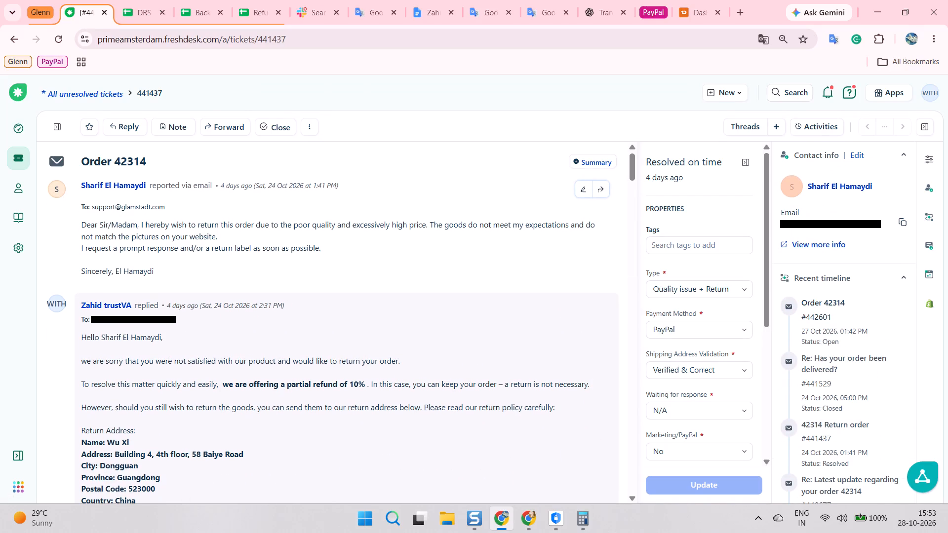
scroll(171, 249, down, 1)
scroll(252, 256, down, 4)
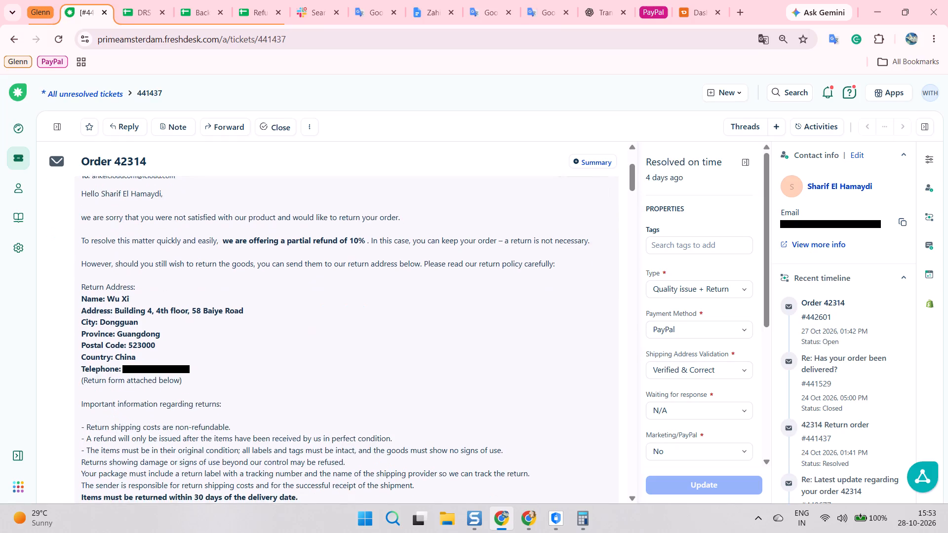
scroll(258, 256, down, 5)
scroll(214, 276, down, 2)
scroll(174, 323, down, 1)
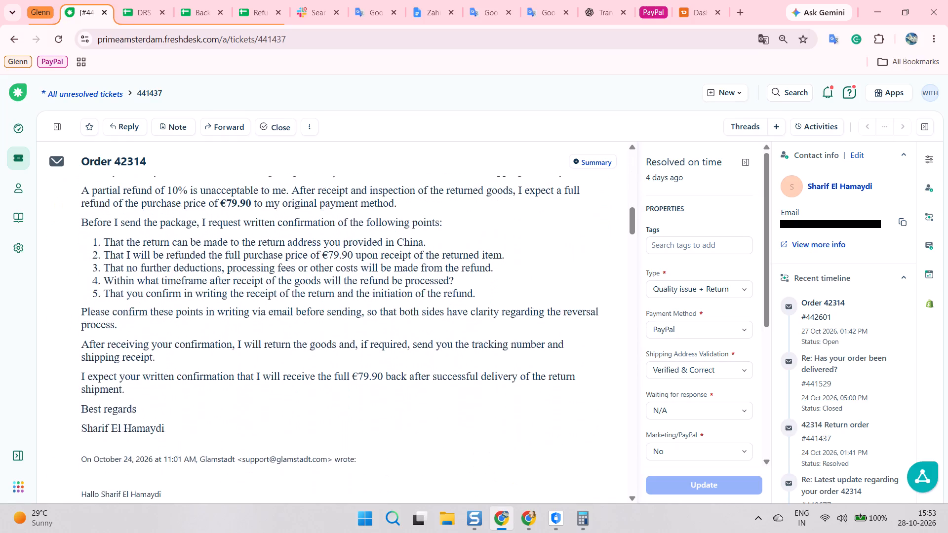
scroll(176, 323, down, 6)
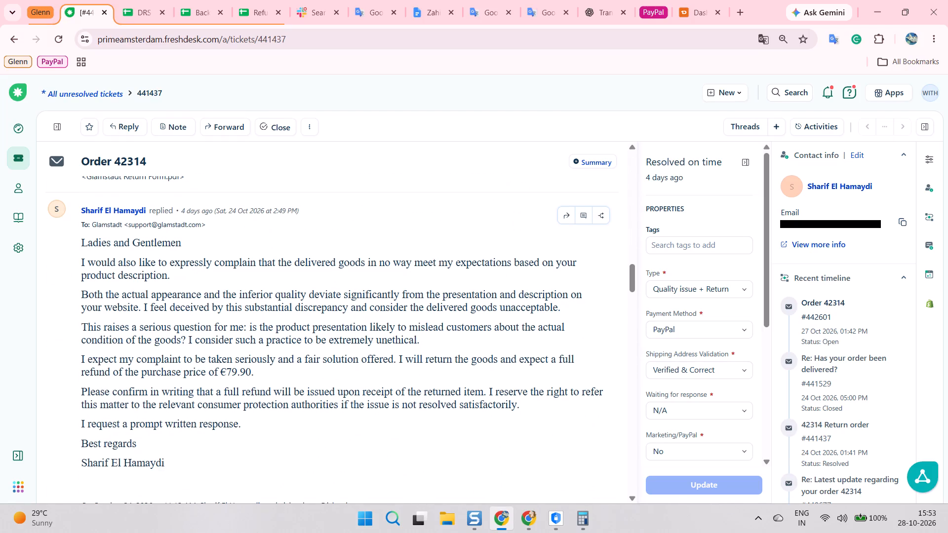
scroll(279, 327, down, 6)
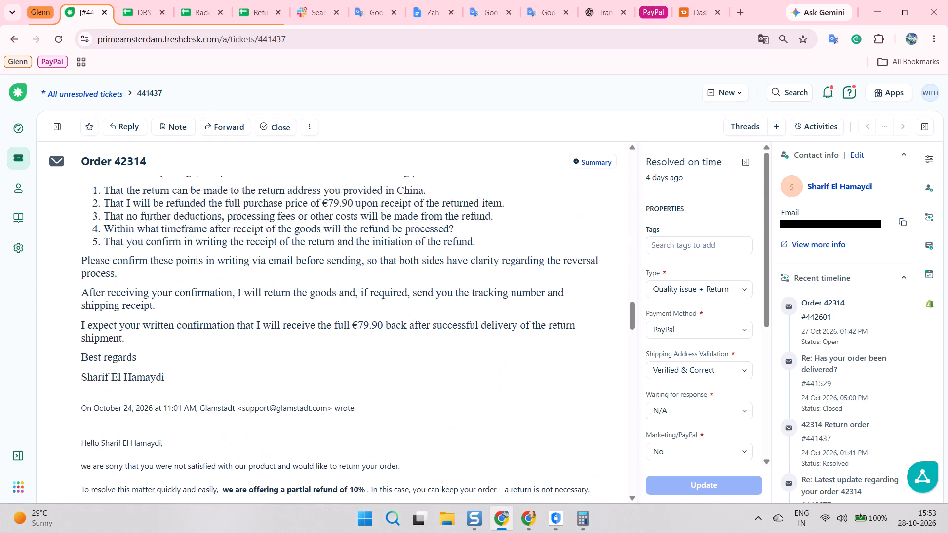
scroll(273, 327, down, 8)
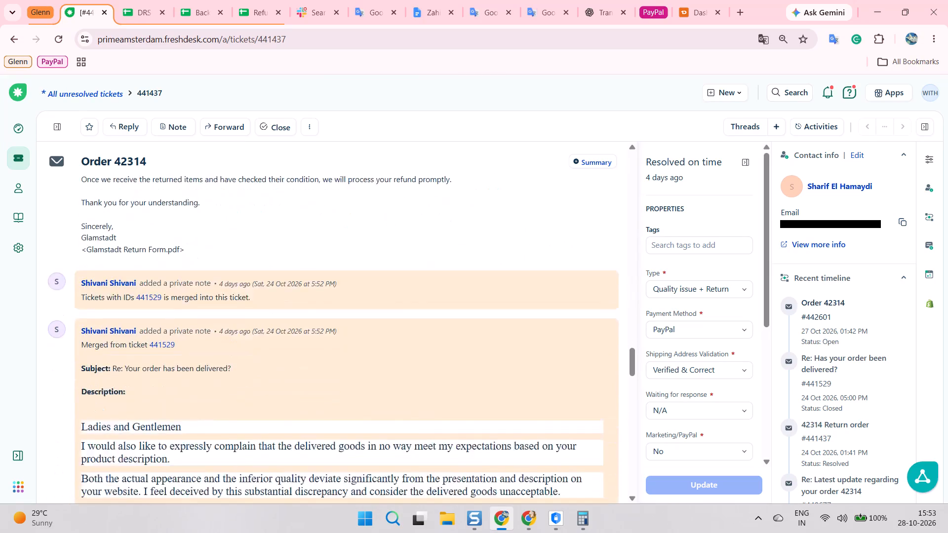
scroll(344, 325, down, 11)
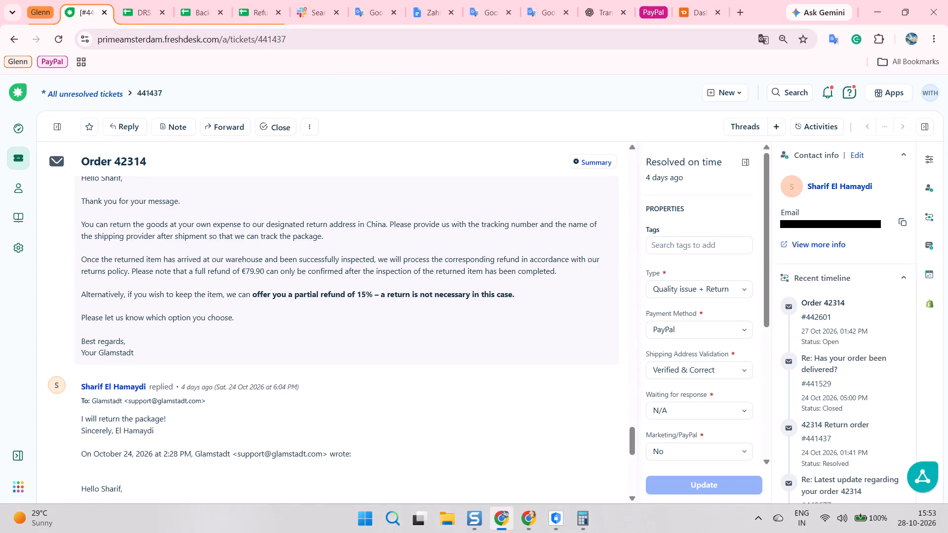
scroll(325, 315, down, 2)
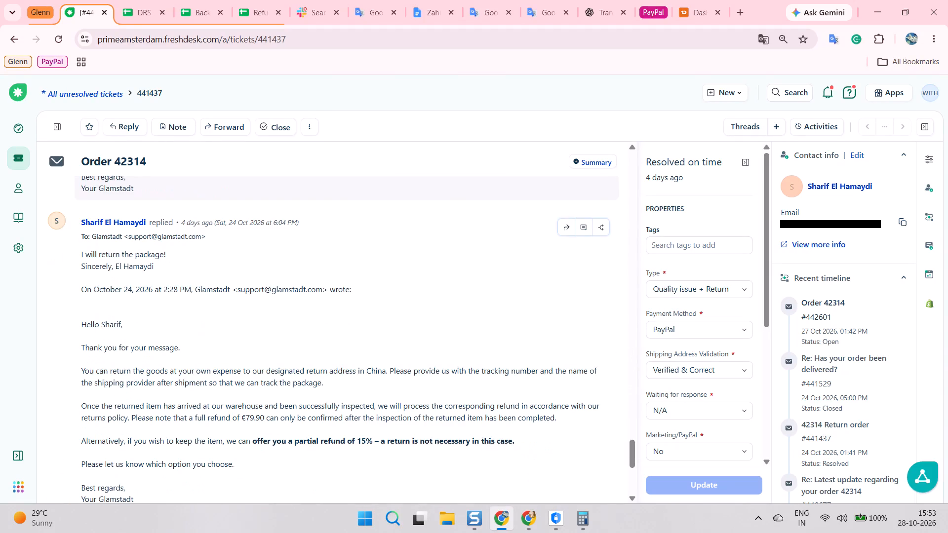
scroll(310, 300, down, 5)
scroll(213, 323, down, 1)
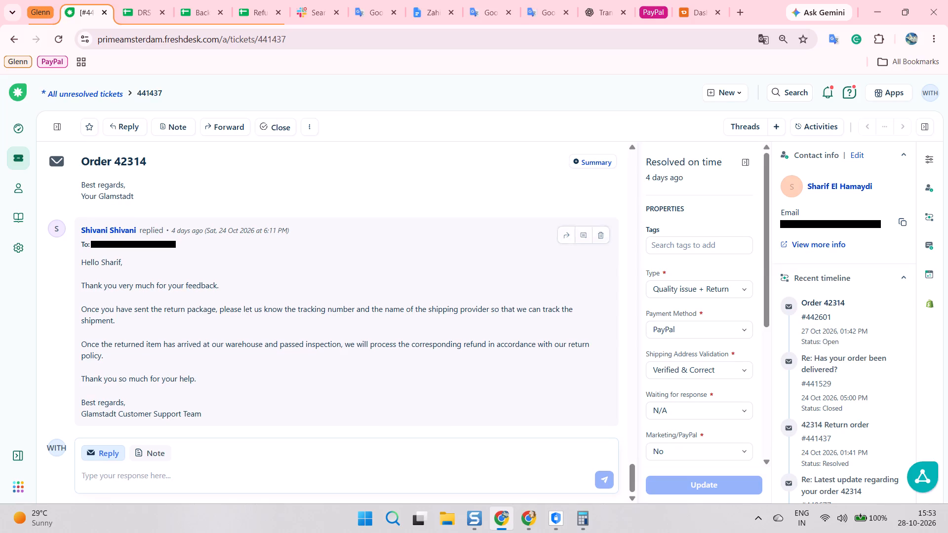
click(819, 354)
scroll(386, 296, down, 5)
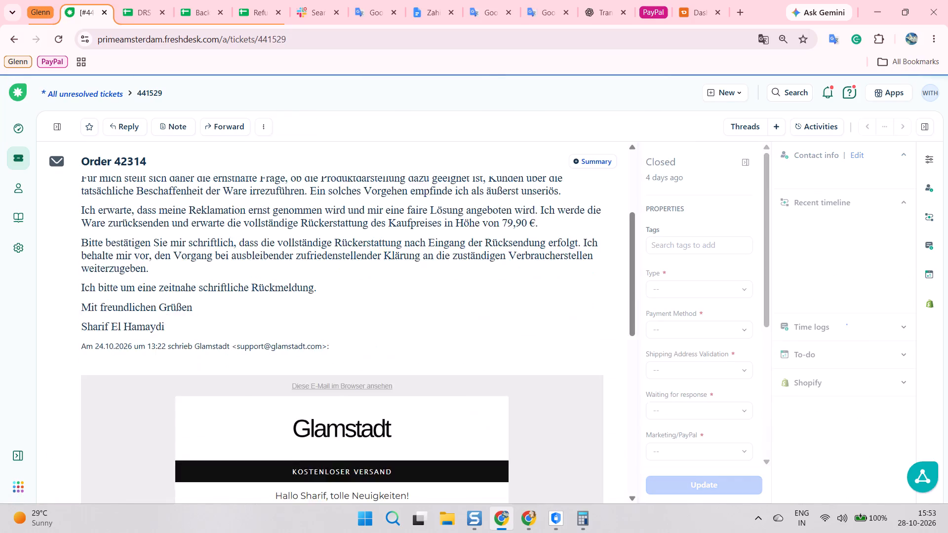
scroll(311, 267, up, 1)
scroll(312, 270, down, 11)
scroll(773, 318, up, 2)
click(839, 298)
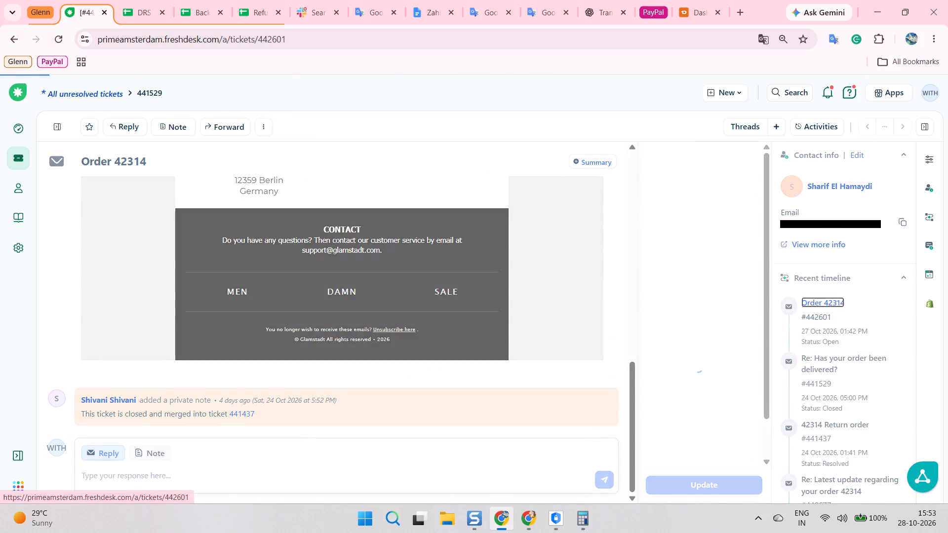
scroll(319, 304, up, 14)
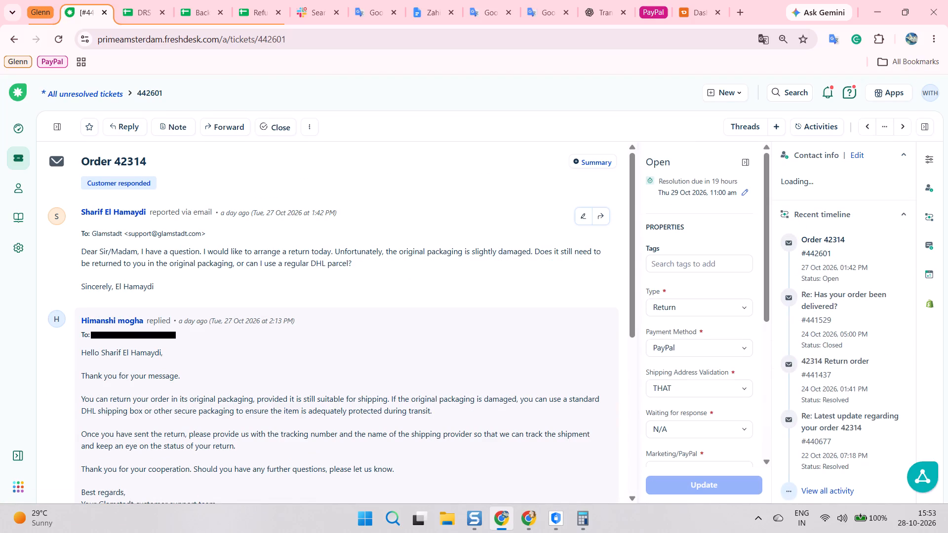
scroll(250, 254, down, 1)
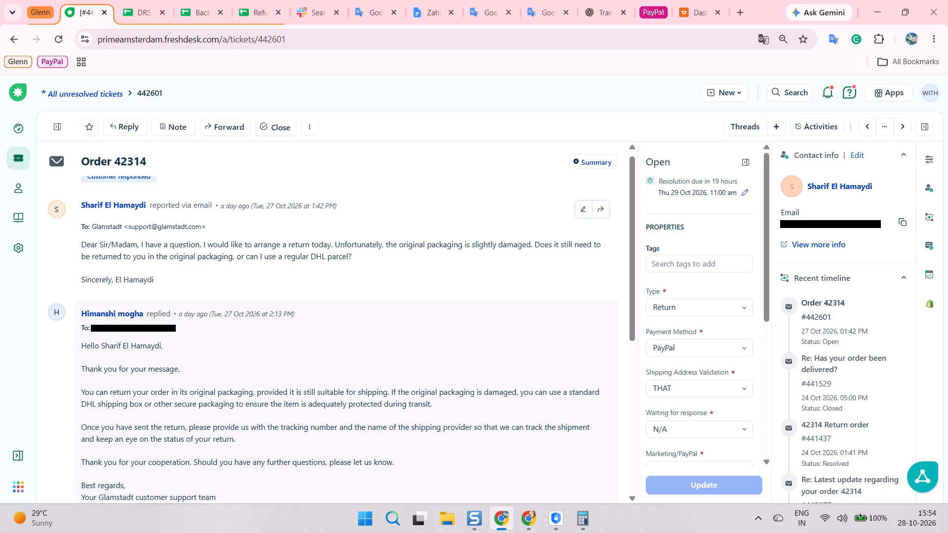
scroll(287, 293, down, 1)
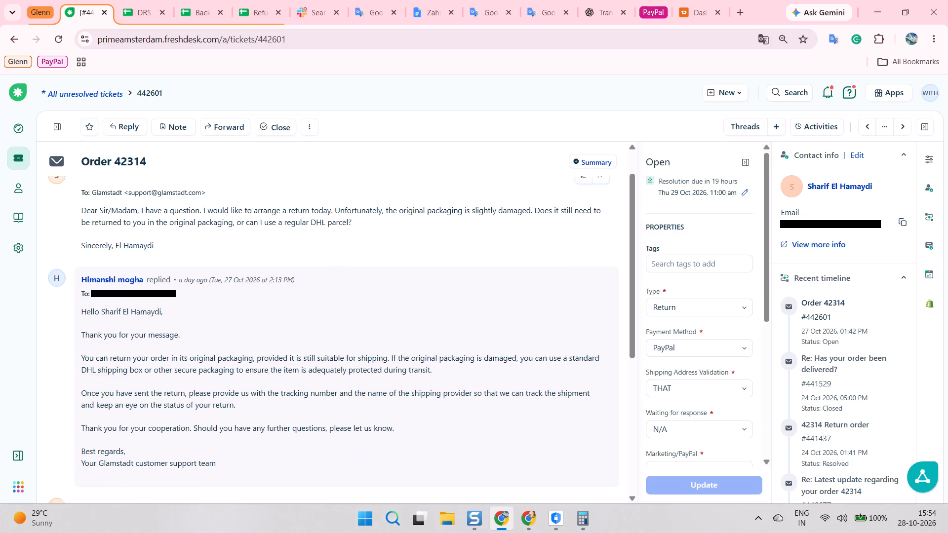
scroll(288, 294, down, 1)
scroll(292, 288, up, 1)
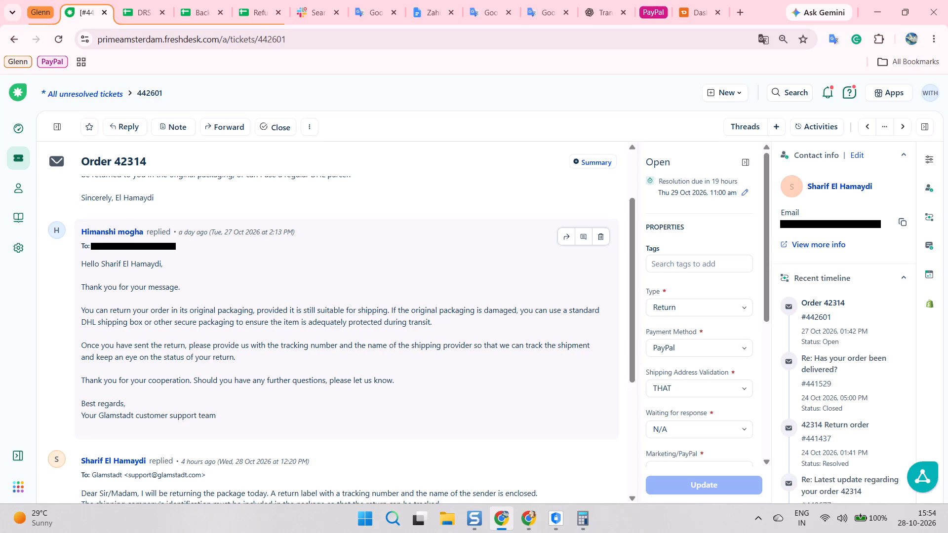
scroll(321, 349, down, 2)
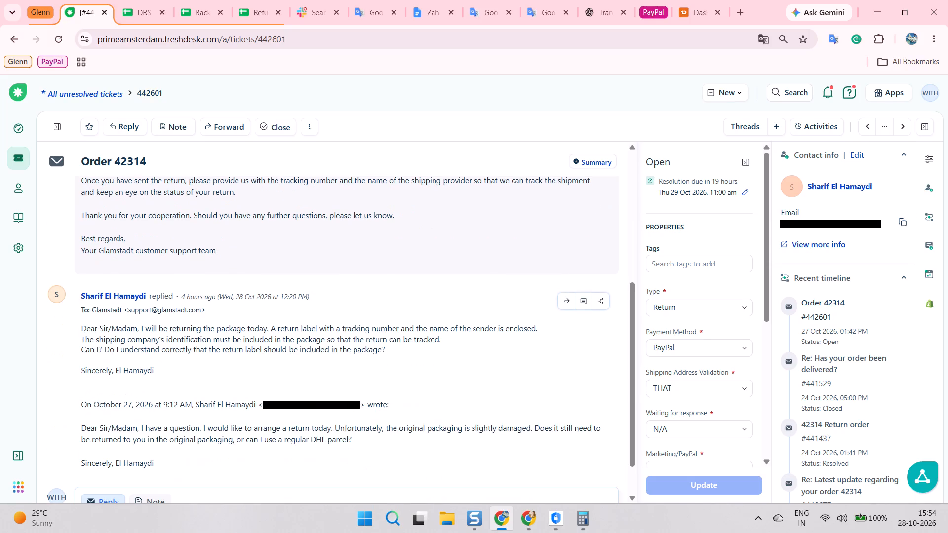
scroll(145, 330, down, 1)
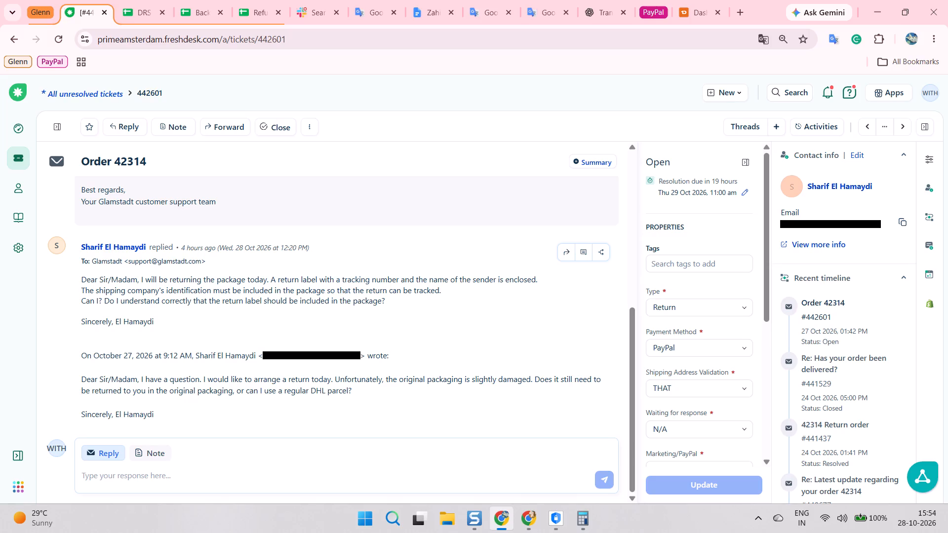
scroll(180, 305, down, 3)
scroll(149, 298, up, 2)
scroll(107, 284, down, 3)
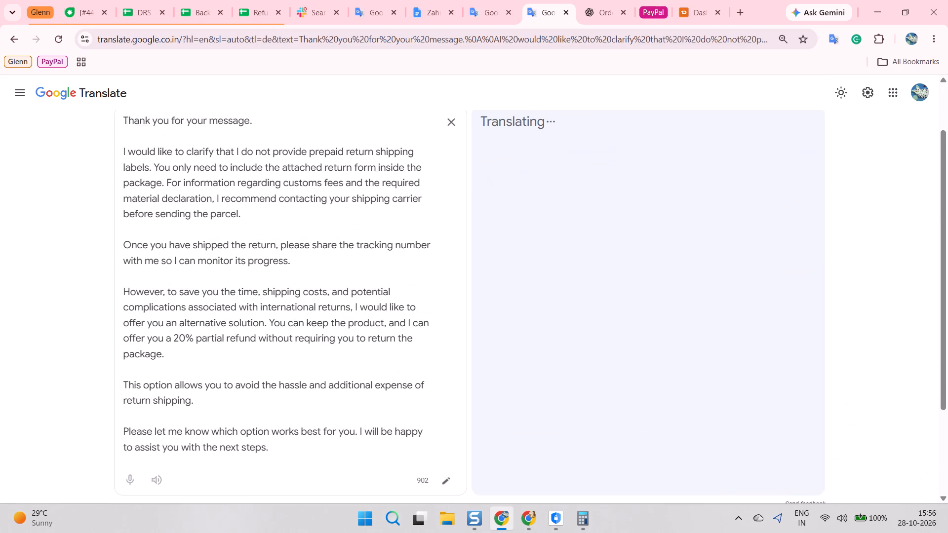
scroll(592, 232, up, 3)
scroll(571, 193, down, 11)
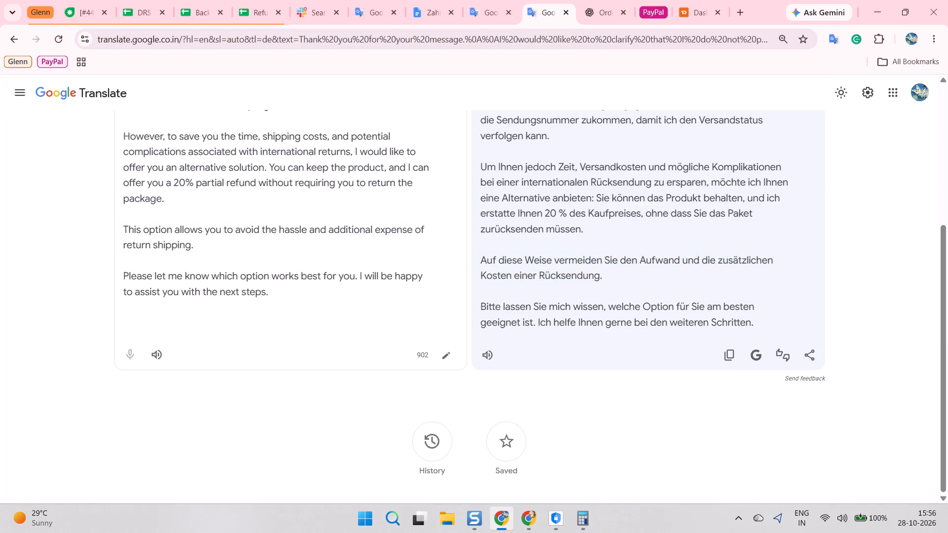
scroll(730, 356, down, 1)
click(733, 354)
Open a reply on Freshdesk ticket 442601 and replace the default greeting with the "asn" canned response.
click(101, 0)
click(315, 281)
scroll(325, 276, down, 5)
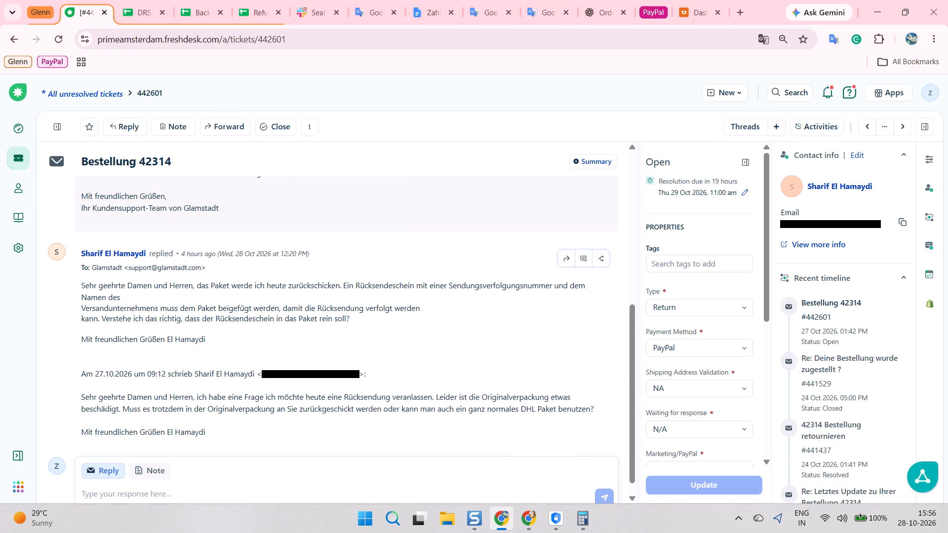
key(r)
scroll(182, 307, down, 10)
double_click(106, 423)
key(ctrl+a)
key(BackSpace)
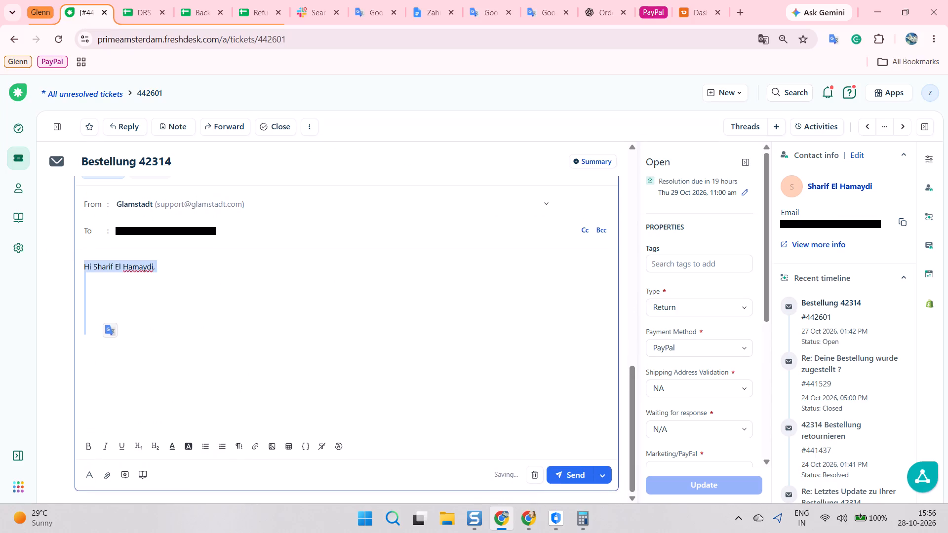
key(BackSpace)
key(BackSpace)
key(BackSpace)
key(BackSpace)
key(BackSpace)
key(BackSpace)
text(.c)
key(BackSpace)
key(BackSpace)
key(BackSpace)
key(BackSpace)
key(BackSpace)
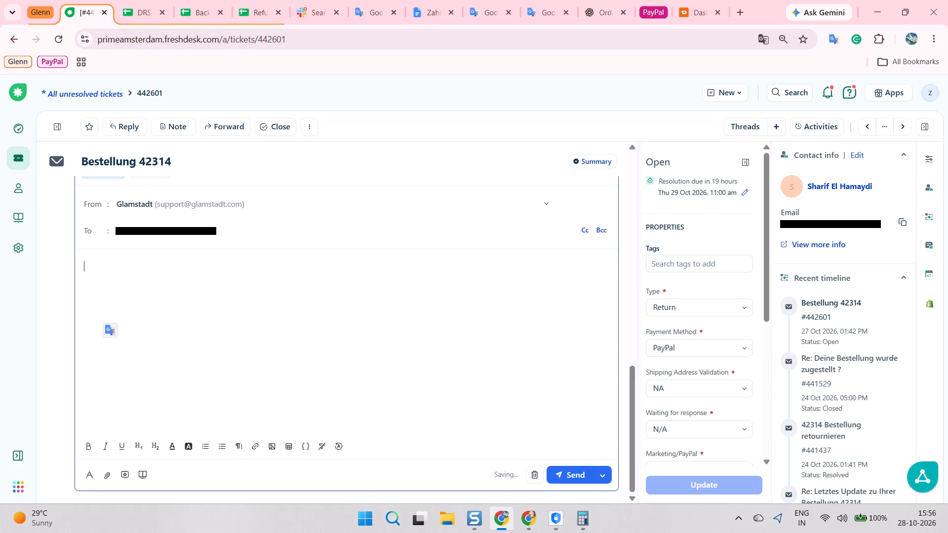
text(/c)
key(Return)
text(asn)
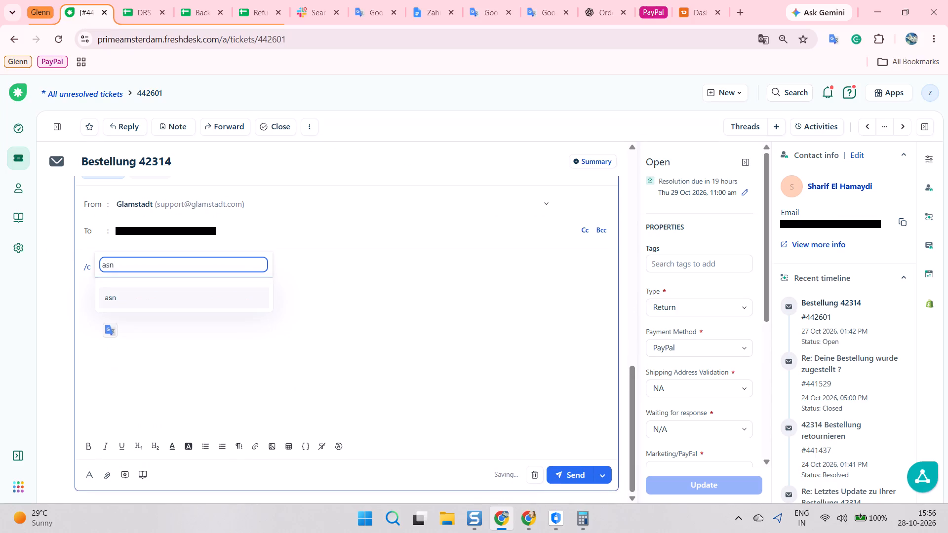
click(156, 301)
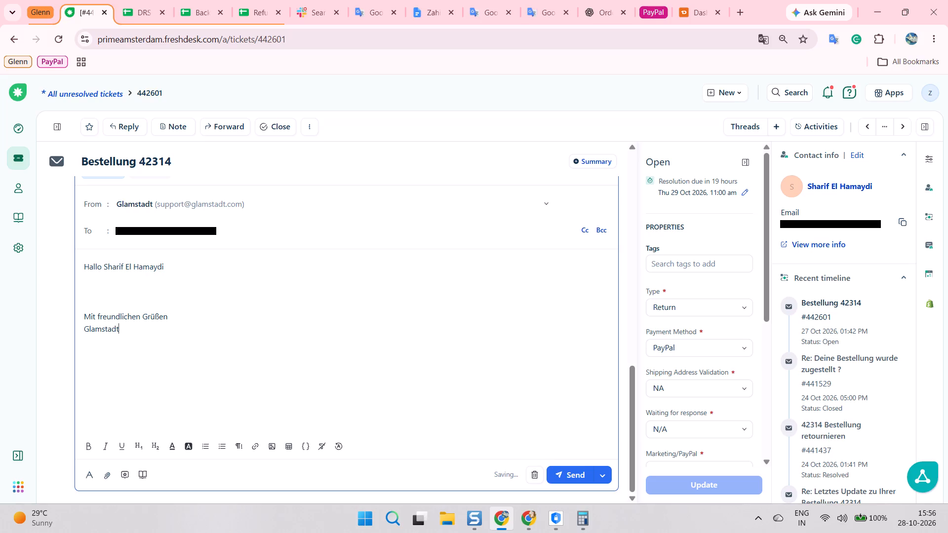
Insert the German translation between the greeting and sign-off, remove the extra blank line after it, and send the reply.
click(136, 297)
key(ctrl+v)
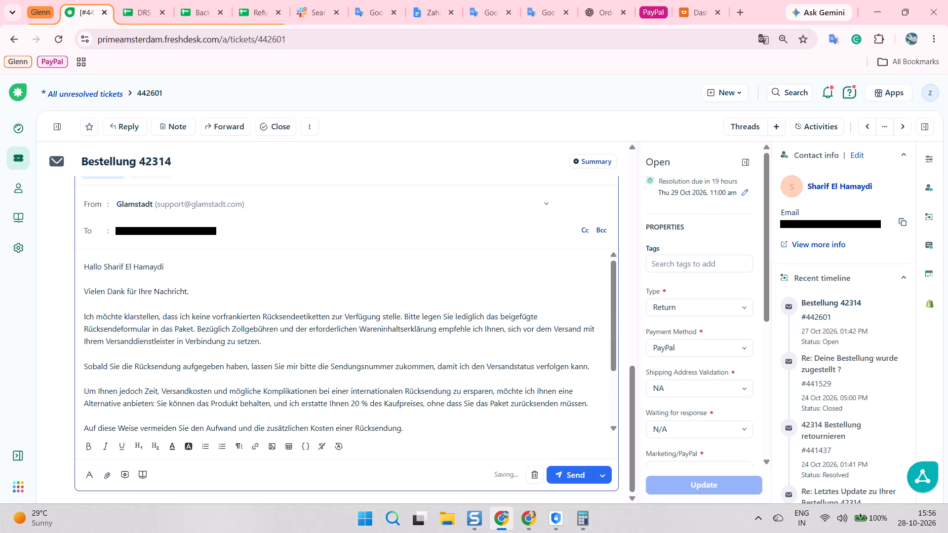
scroll(137, 297, down, 12)
click(95, 386)
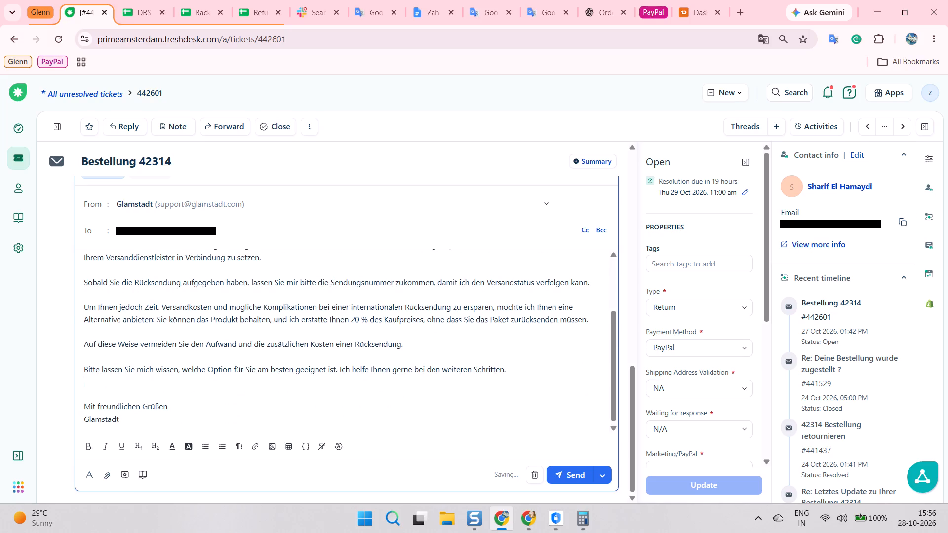
key(BackSpace)
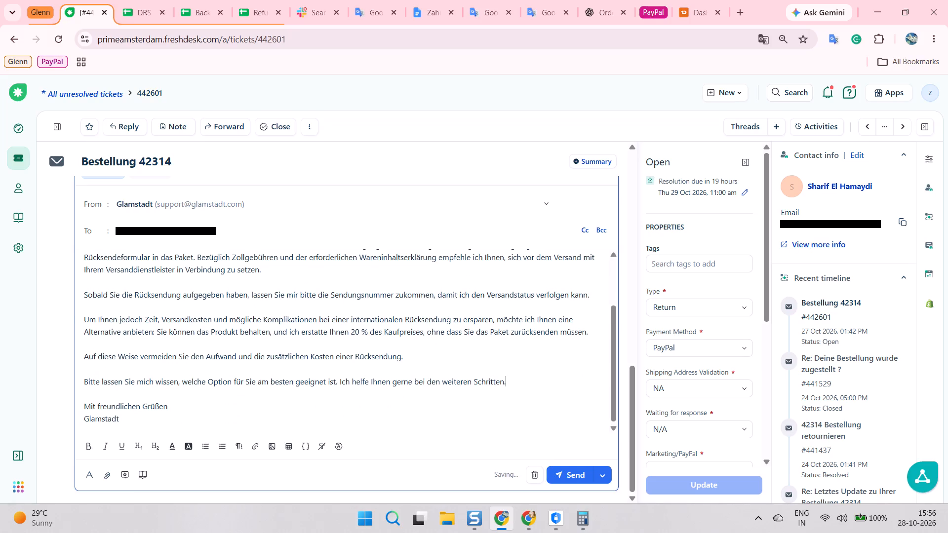
scroll(369, 325, down, 7)
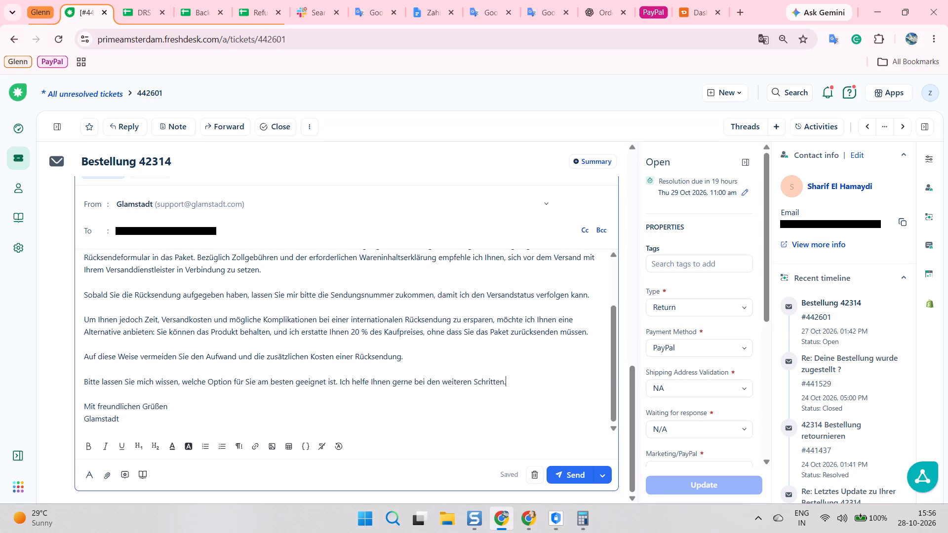
click(564, 473)
Start a private note on the ticket reading "cx have quality issue and want to return ,".
scroll(560, 316, down, 6)
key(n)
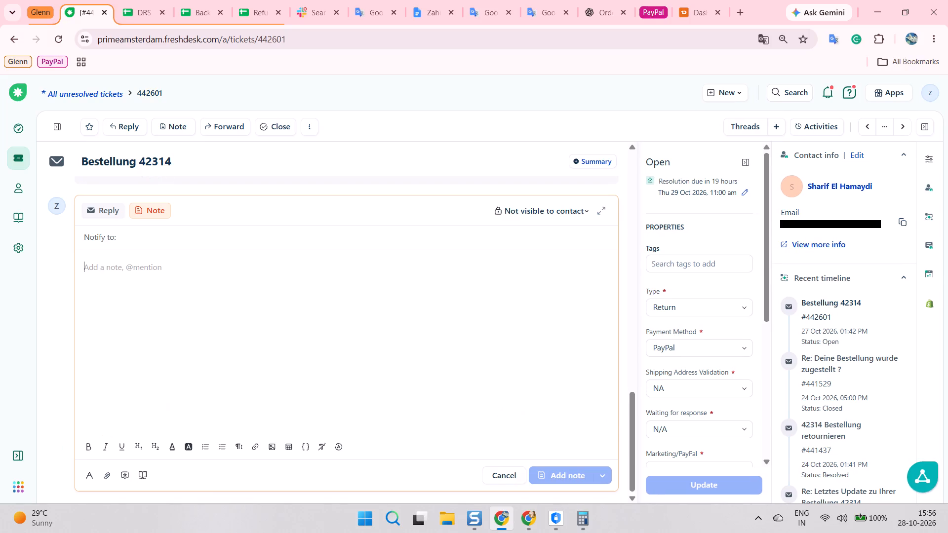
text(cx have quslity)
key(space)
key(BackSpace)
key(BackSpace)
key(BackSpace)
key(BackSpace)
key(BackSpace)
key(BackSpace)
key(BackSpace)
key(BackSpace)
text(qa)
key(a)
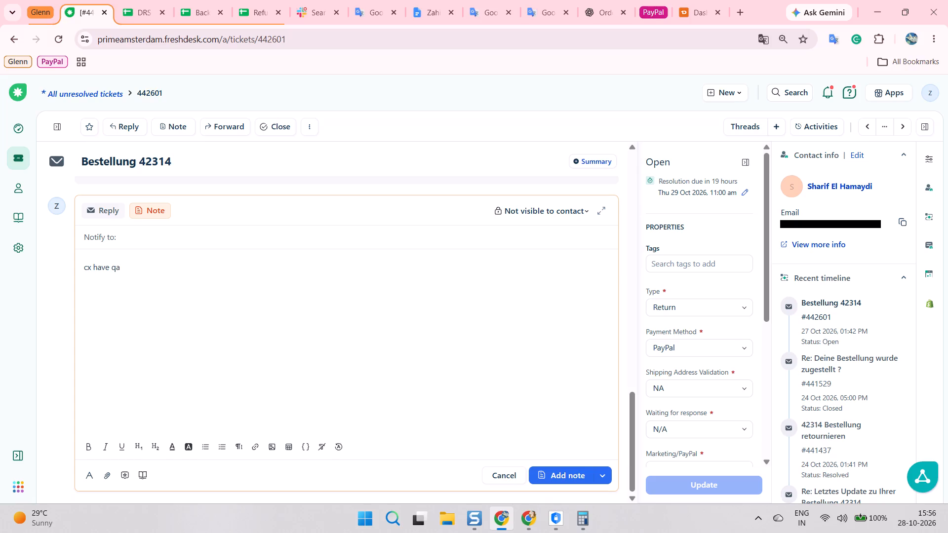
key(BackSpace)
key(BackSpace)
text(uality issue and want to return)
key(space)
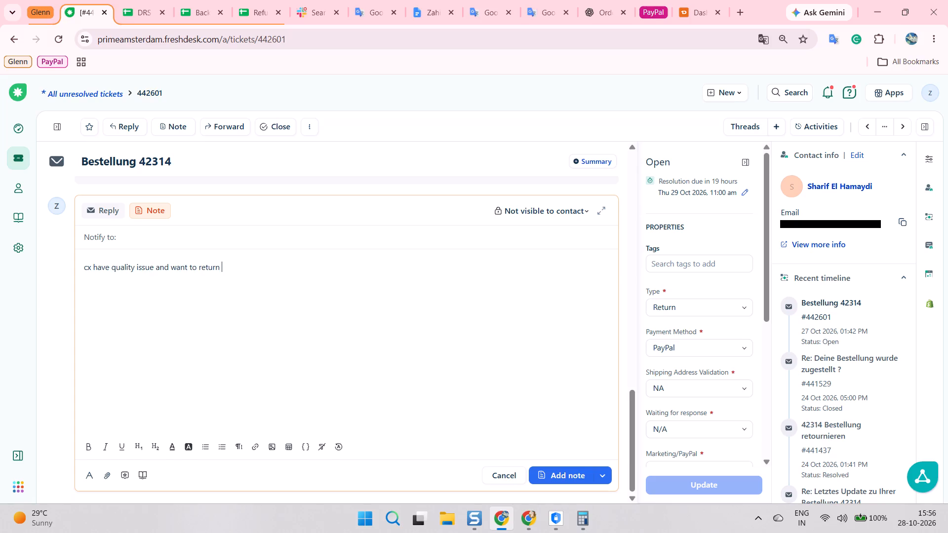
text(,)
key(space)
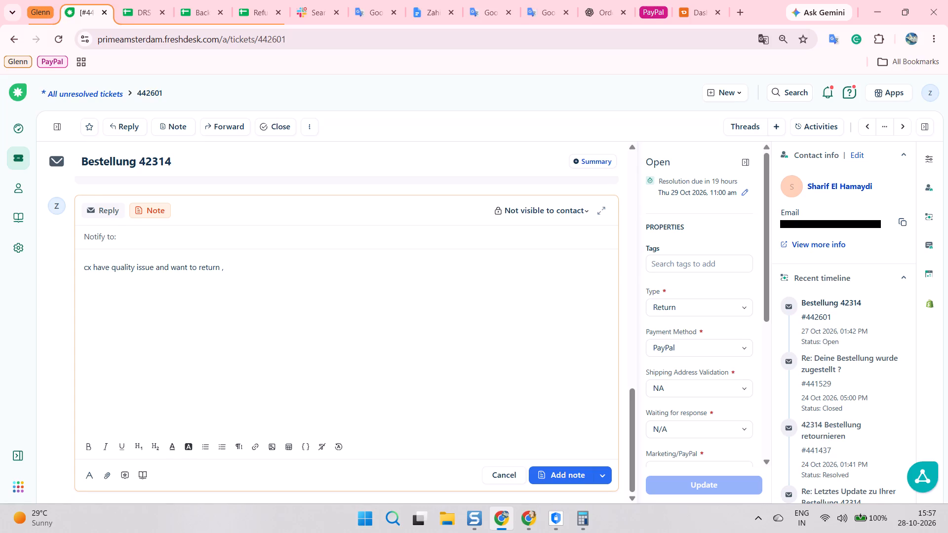
Add a second paragraph to the private note beginning "cx want only to return for full refund , i".
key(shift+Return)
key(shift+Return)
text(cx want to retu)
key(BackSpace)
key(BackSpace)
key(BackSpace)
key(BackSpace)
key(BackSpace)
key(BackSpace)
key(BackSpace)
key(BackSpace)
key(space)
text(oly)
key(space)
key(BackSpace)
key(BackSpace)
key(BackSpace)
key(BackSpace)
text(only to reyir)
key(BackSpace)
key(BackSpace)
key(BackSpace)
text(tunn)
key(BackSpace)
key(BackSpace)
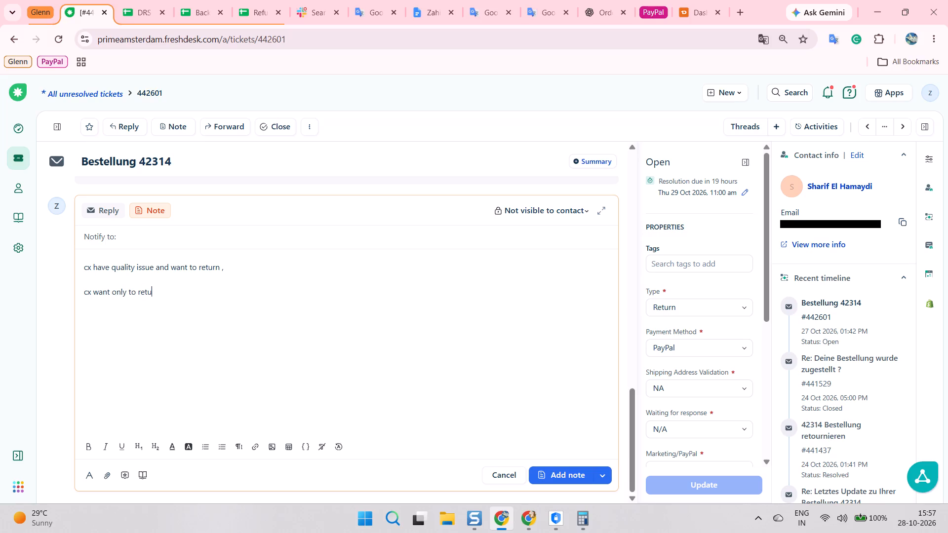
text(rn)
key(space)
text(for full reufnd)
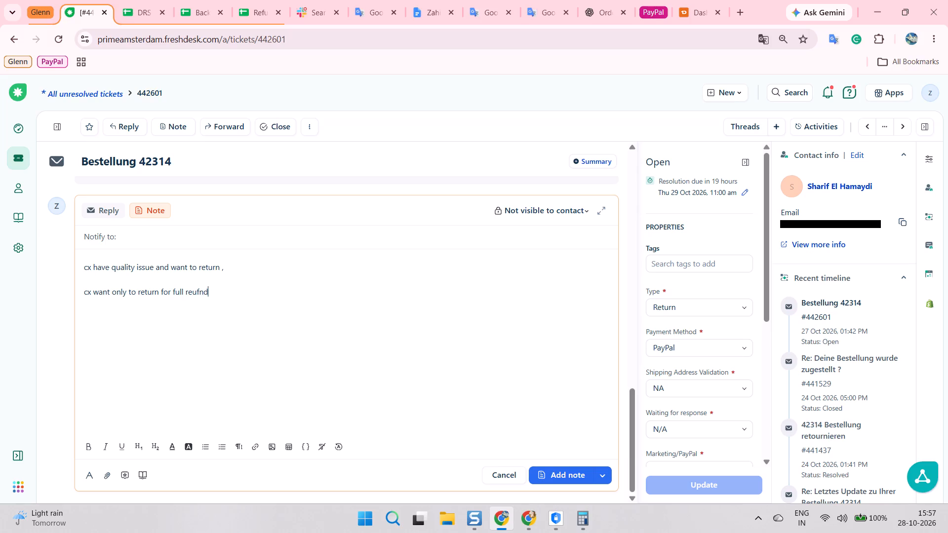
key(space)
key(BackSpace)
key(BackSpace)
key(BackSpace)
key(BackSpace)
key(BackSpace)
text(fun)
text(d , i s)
Continue with "ask cx to provide tracking no. after return and offer 20% pr if cx not return the package ." and add the note.
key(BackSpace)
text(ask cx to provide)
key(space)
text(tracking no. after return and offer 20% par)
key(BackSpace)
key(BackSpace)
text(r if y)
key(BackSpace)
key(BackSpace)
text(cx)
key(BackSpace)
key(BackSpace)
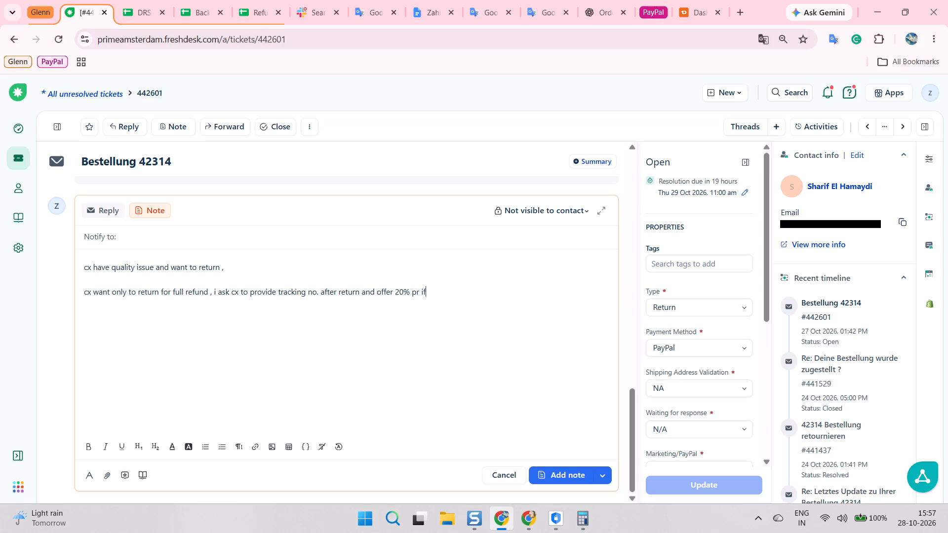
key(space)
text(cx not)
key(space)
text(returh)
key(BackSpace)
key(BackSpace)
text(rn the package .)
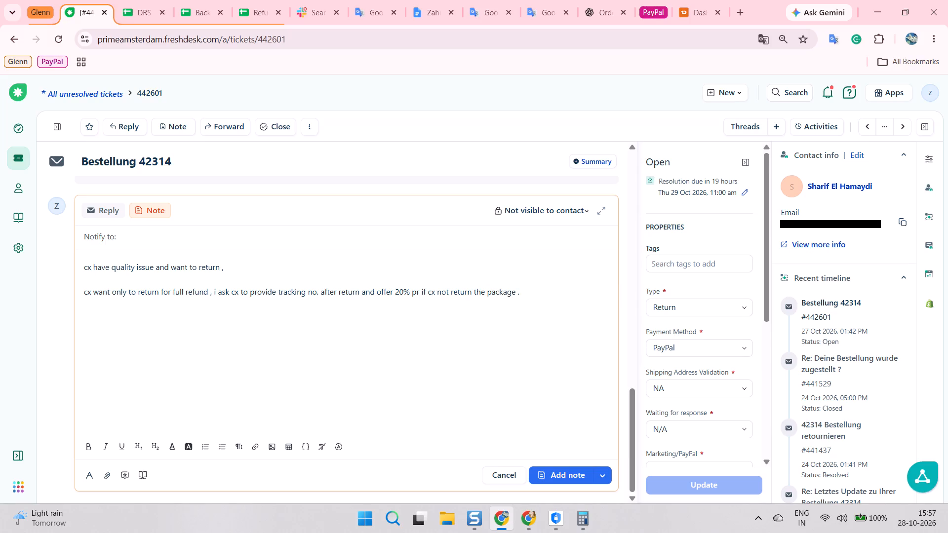
scroll(504, 400, down, 3)
click(557, 482)
Set the status of ticket 442601 to Resolved and update the ticket.
scroll(729, 320, down, 4)
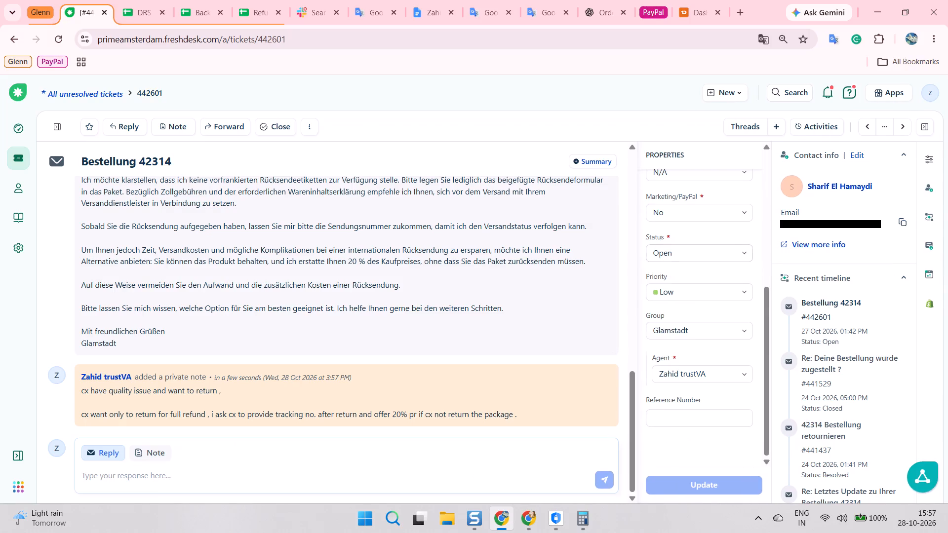
click(682, 252)
click(688, 323)
scroll(686, 335, down, 6)
click(702, 484)
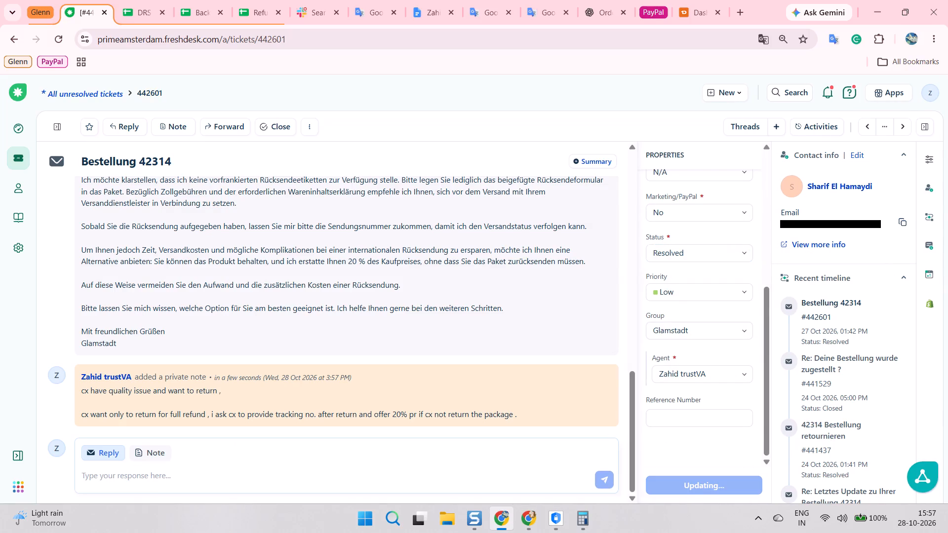
scroll(672, 460, down, 9)
double_click(155, 87)
key(ctrl+c)
click(135, 0)
key(ctrl+v)
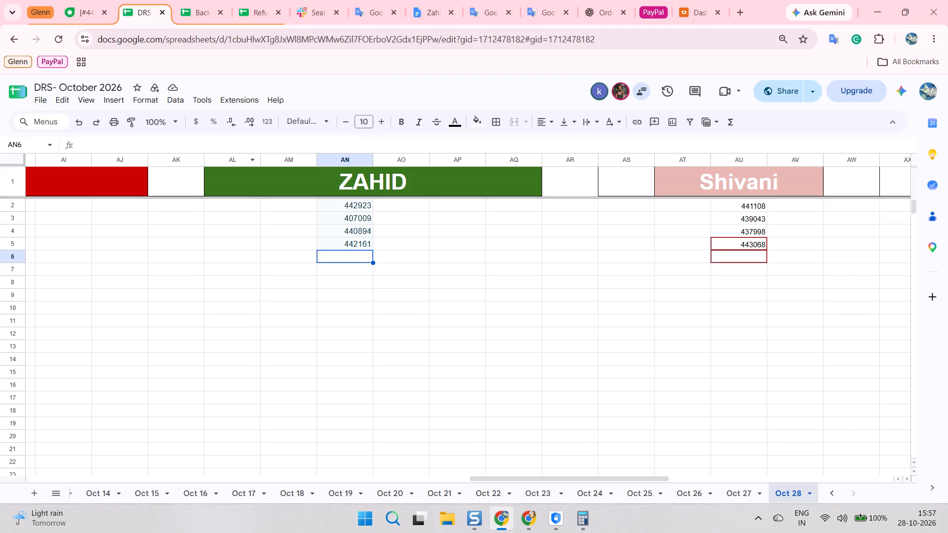
click(361, 278)
click(357, 268)
scroll(361, 266, down, 1)
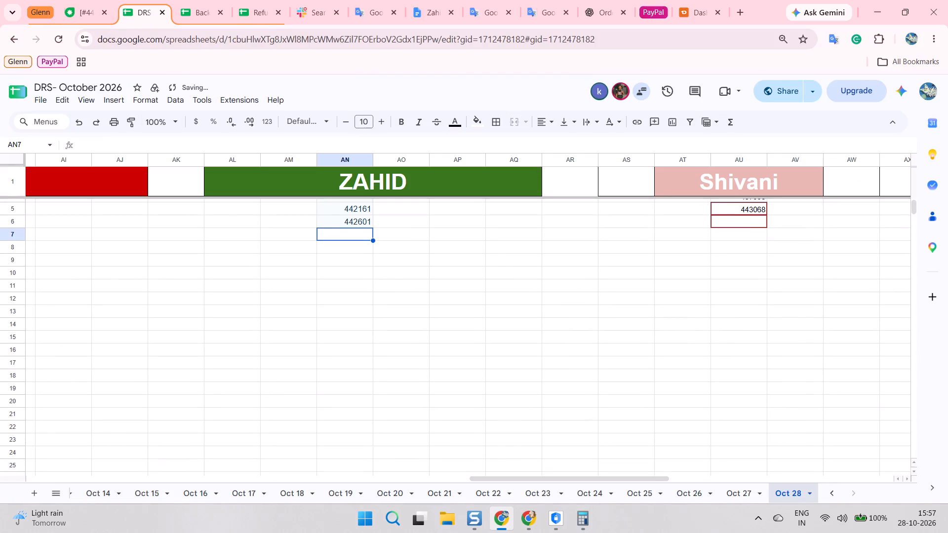
Return to Freshdesk and go to the next unresolved ticket, 442505.
click(82, 1)
click(371, 283)
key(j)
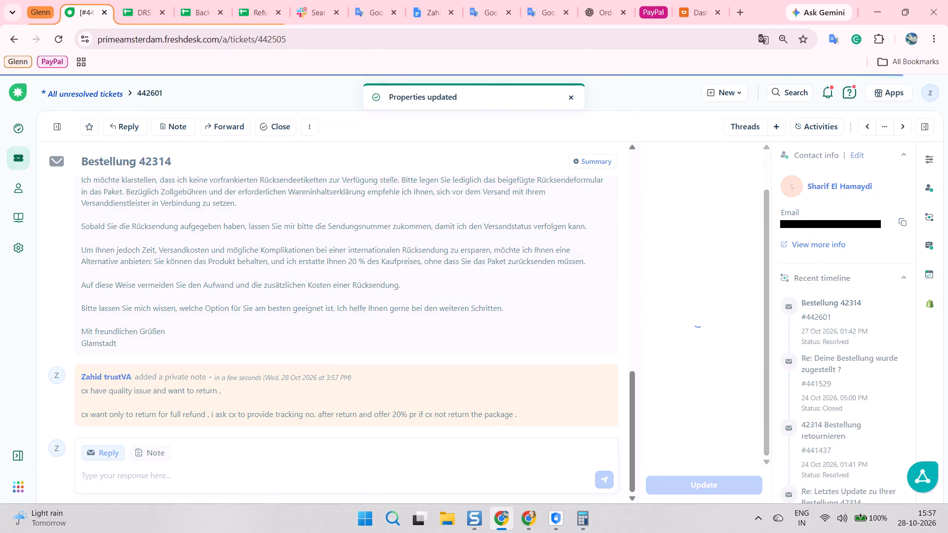
scroll(352, 329, down, 9)
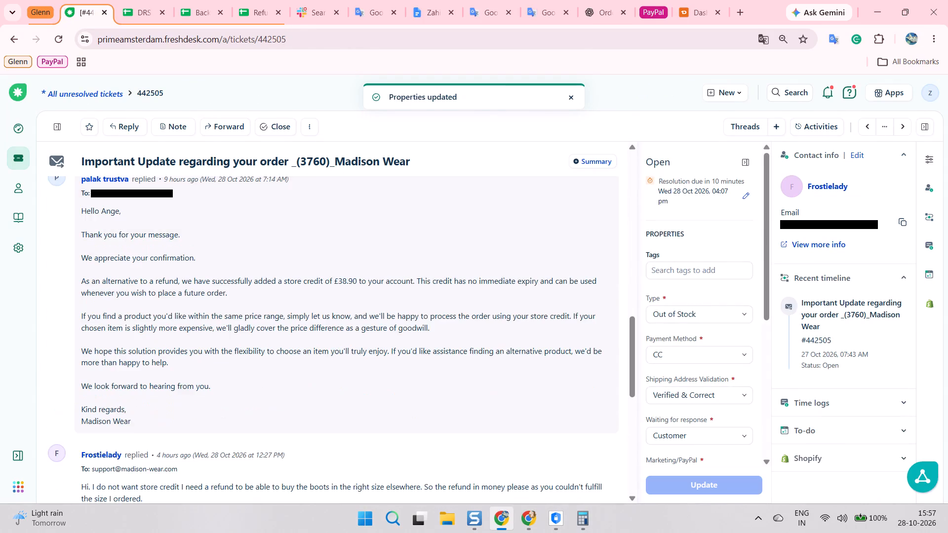
scroll(353, 332, down, 9)
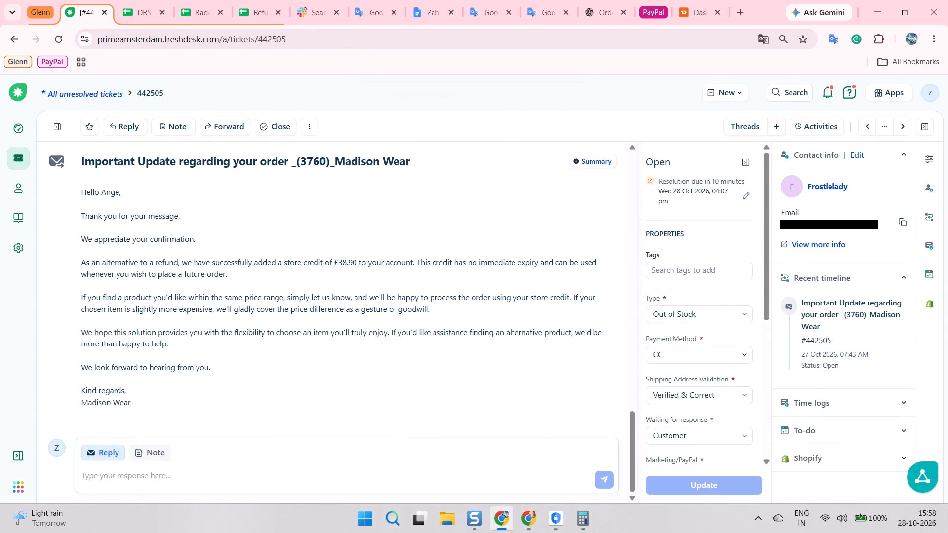
scroll(358, 327, down, 2)
scroll(374, 320, up, 8)
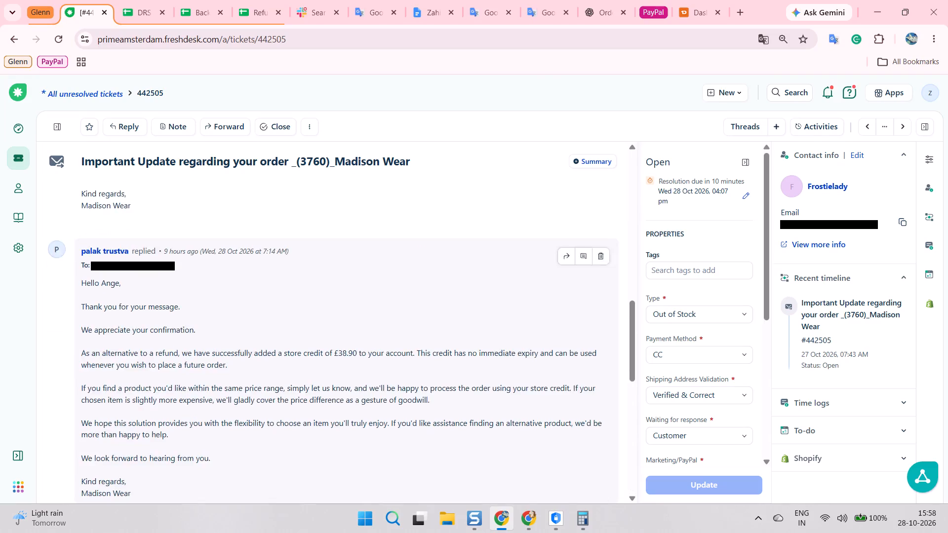
scroll(389, 292, up, 15)
scroll(390, 310, down, 2)
click(320, 363)
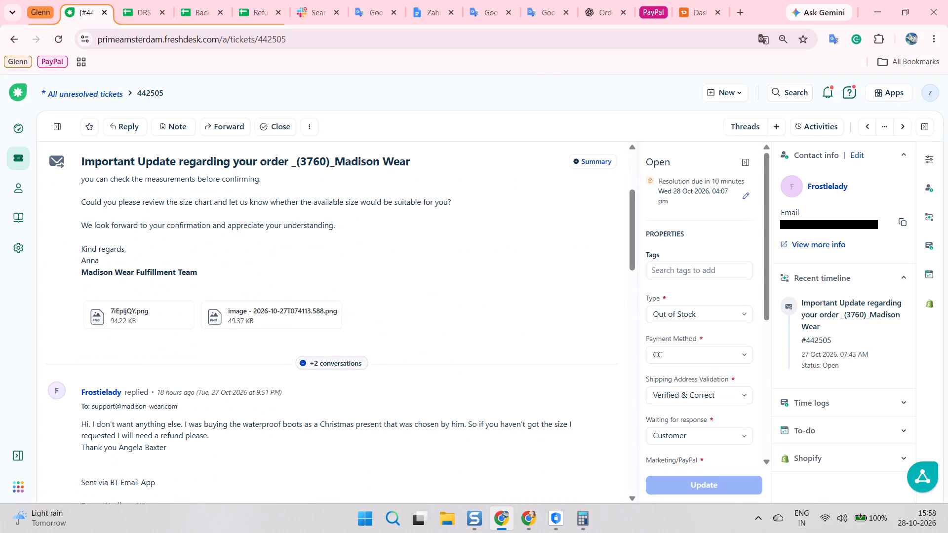
Copy the customer's email address from the contact info and go back to the ticket's first message.
click(902, 222)
scroll(431, 282, up, 5)
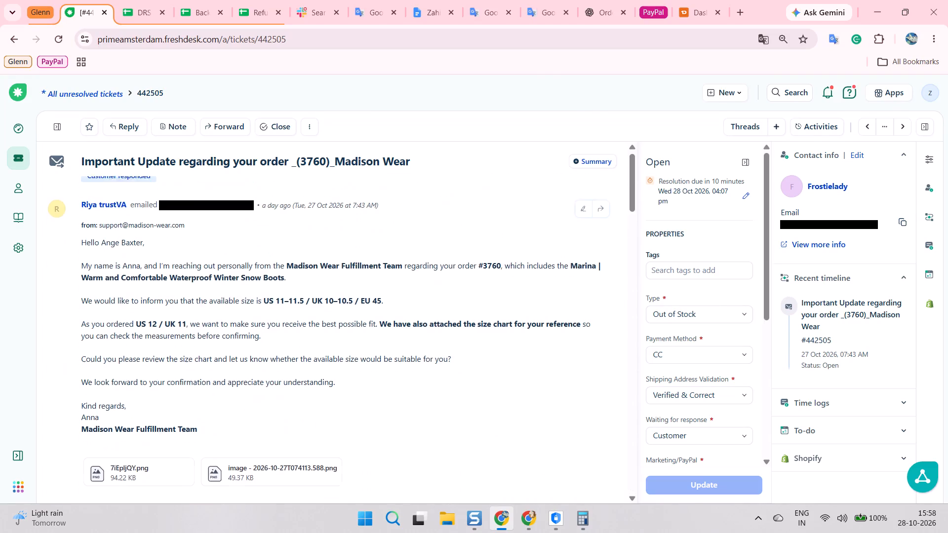
scroll(208, 245, up, 4)
click(250, 233)
Switch to the Shopify window and replace the Glamstadt order page with the Maison Avery store, using the address entry "madi".
key(alt+Tab)
scroll(204, 75, up, 3)
click(250, 0)
click(396, 0)
click(293, 45)
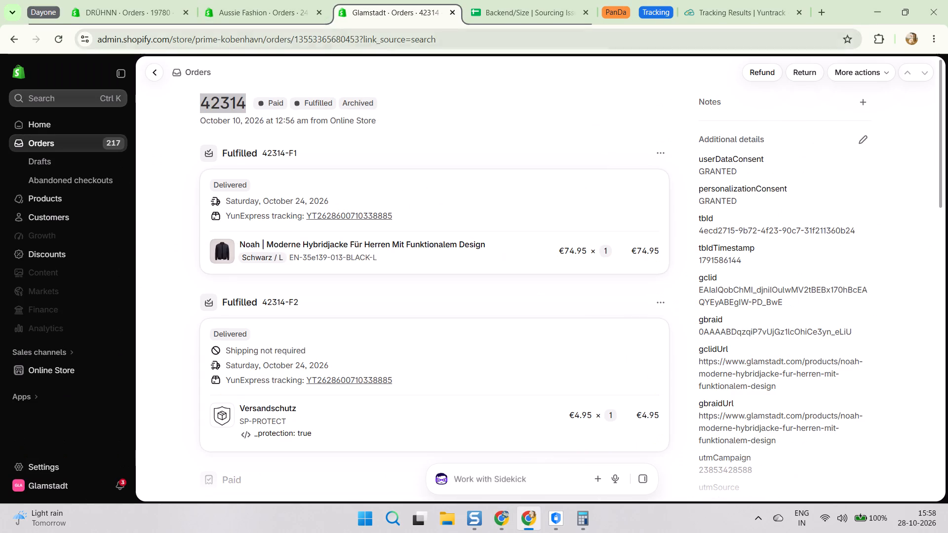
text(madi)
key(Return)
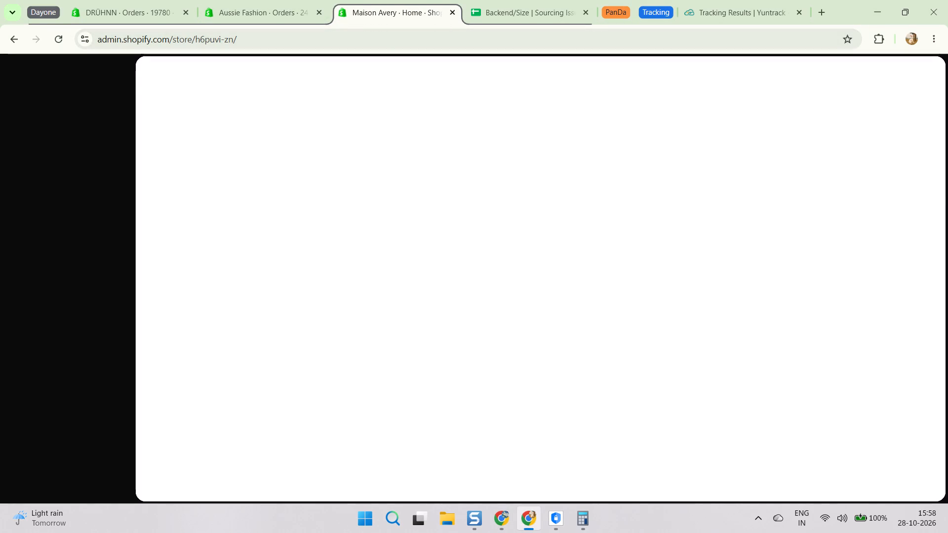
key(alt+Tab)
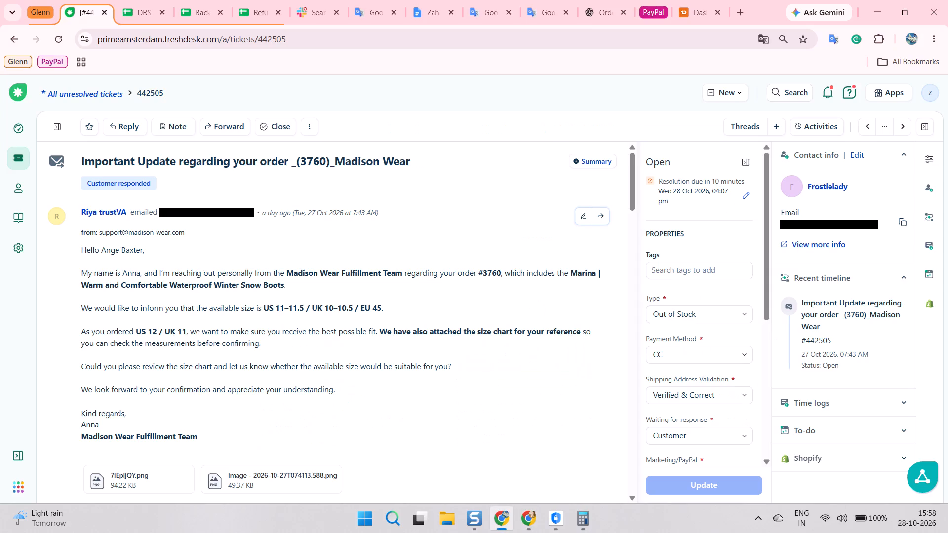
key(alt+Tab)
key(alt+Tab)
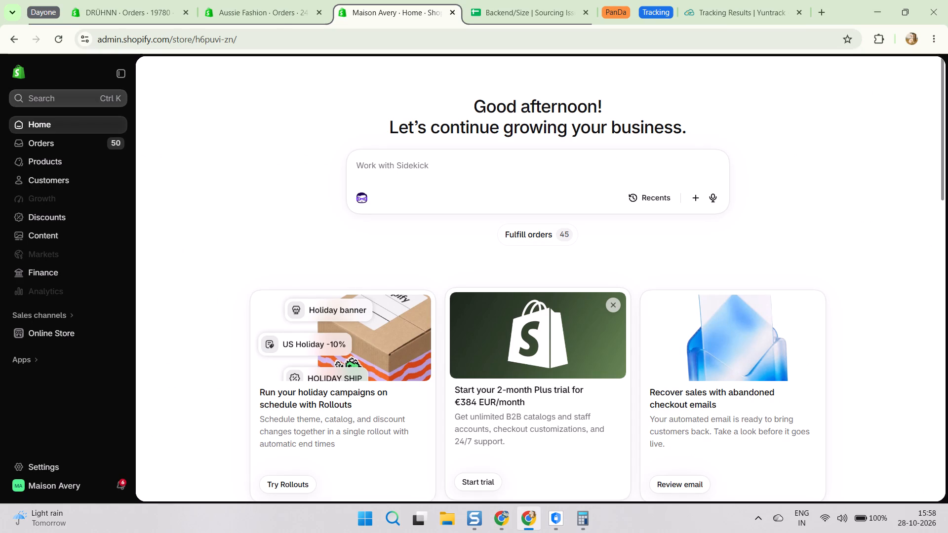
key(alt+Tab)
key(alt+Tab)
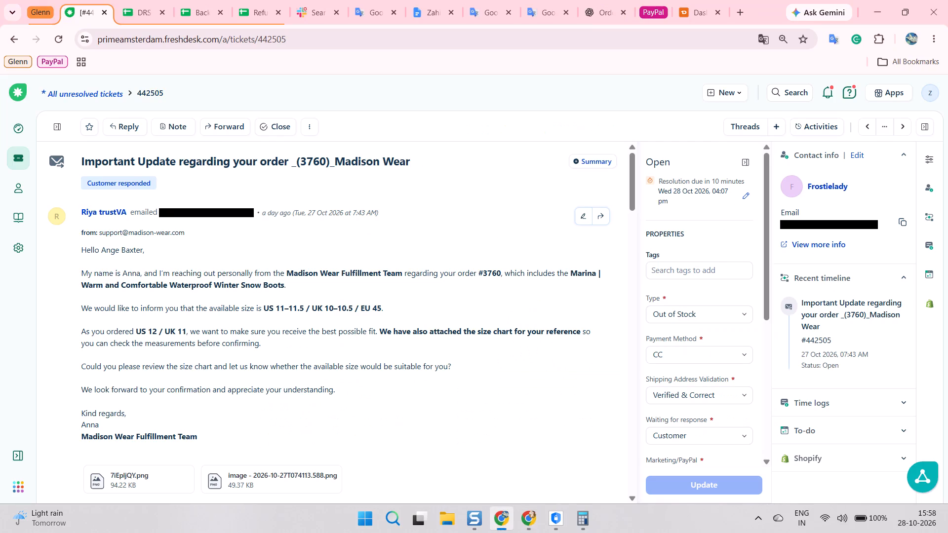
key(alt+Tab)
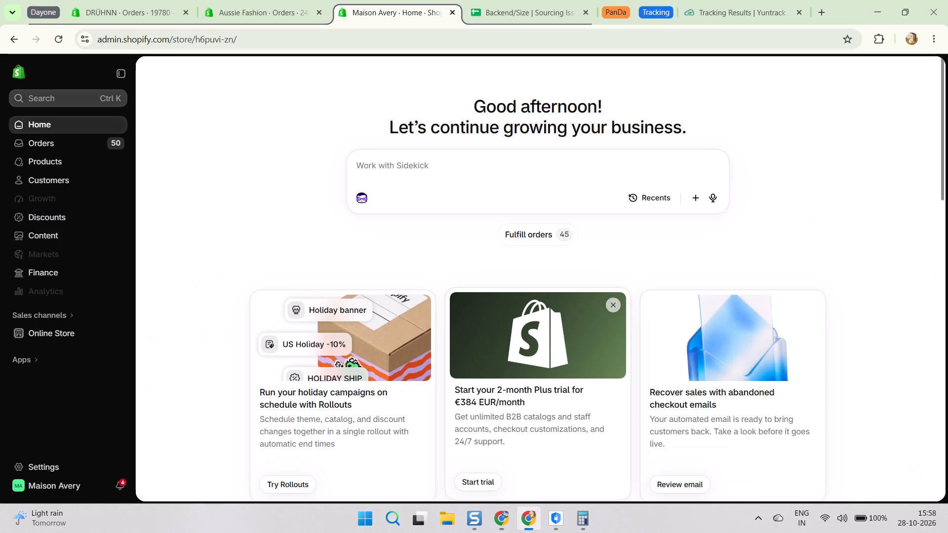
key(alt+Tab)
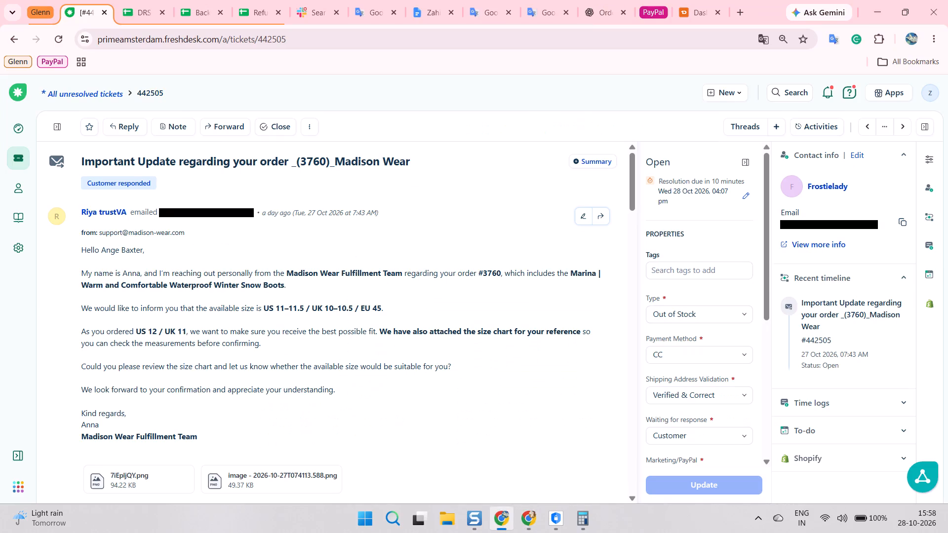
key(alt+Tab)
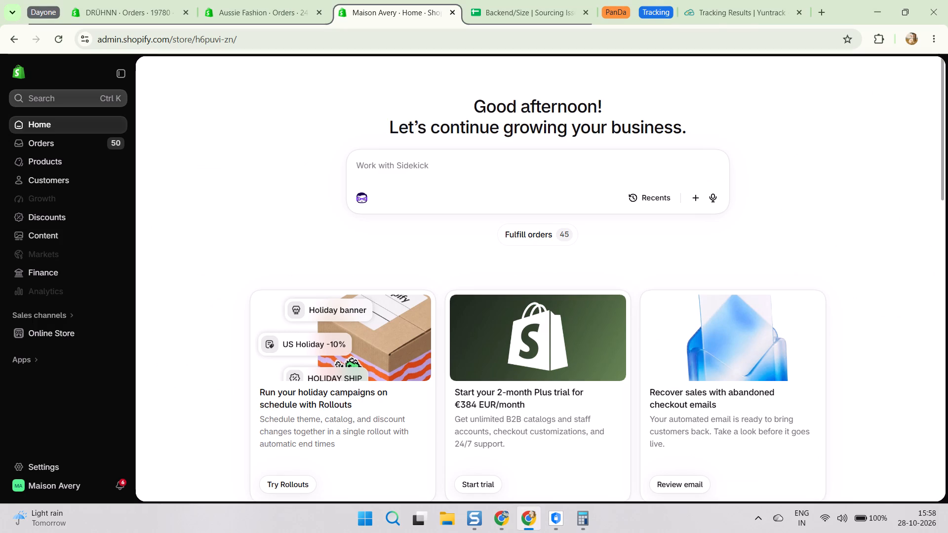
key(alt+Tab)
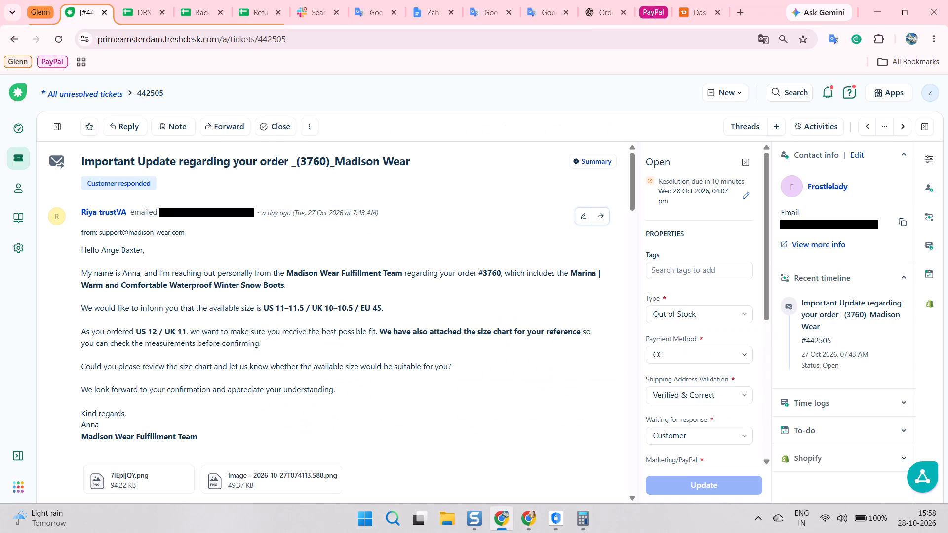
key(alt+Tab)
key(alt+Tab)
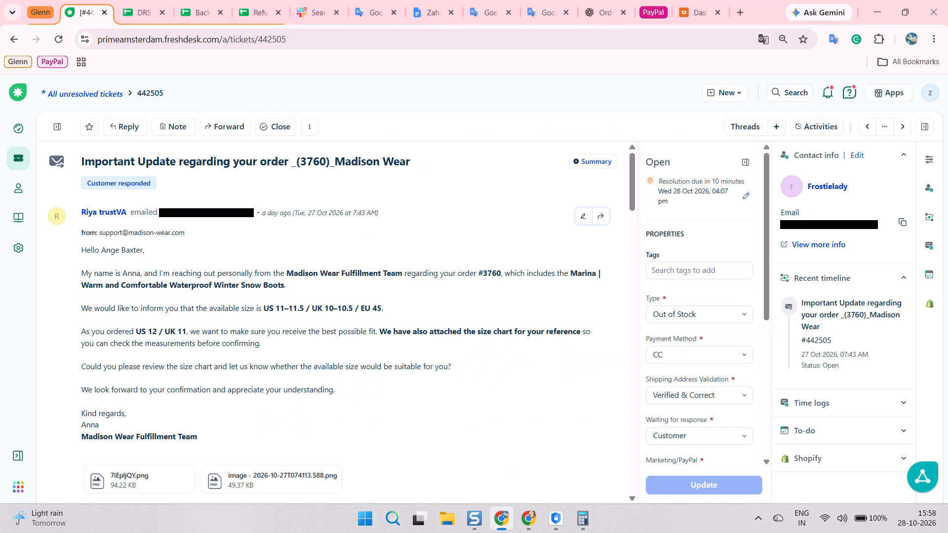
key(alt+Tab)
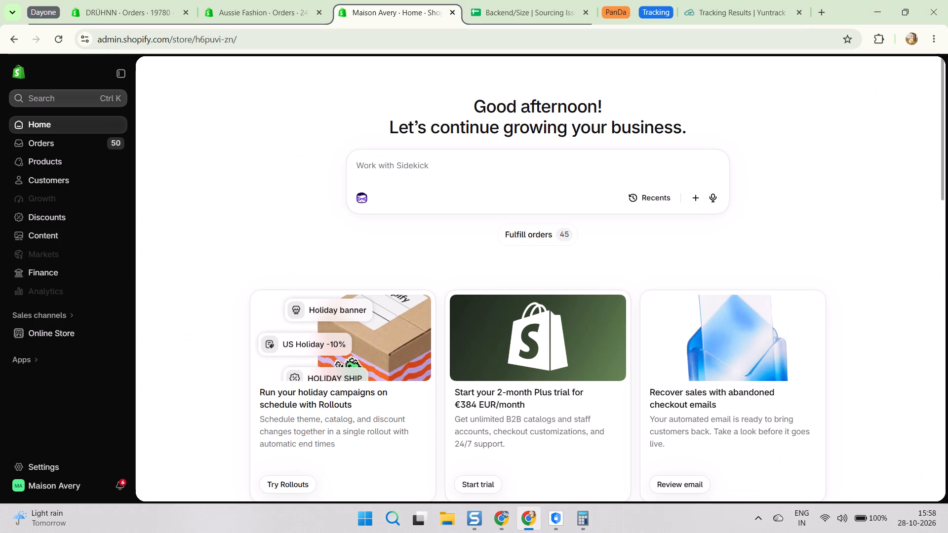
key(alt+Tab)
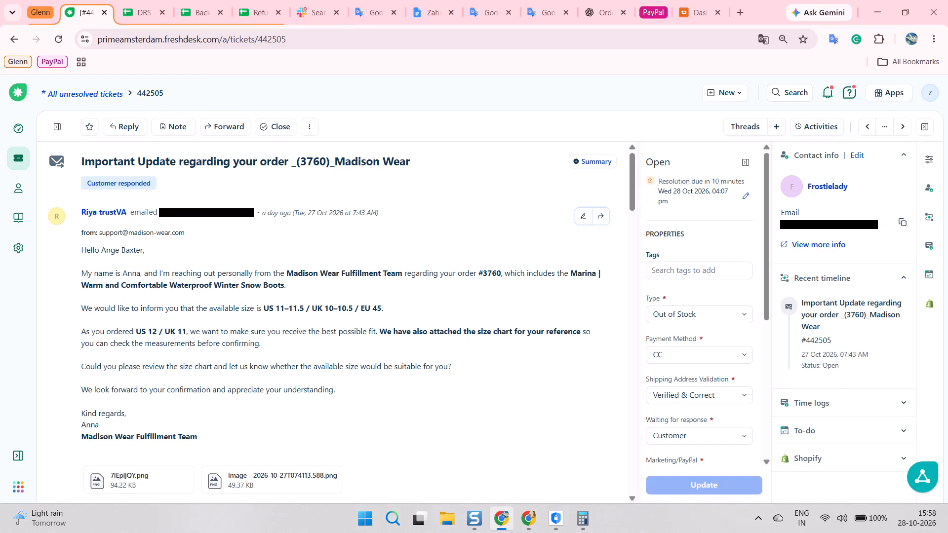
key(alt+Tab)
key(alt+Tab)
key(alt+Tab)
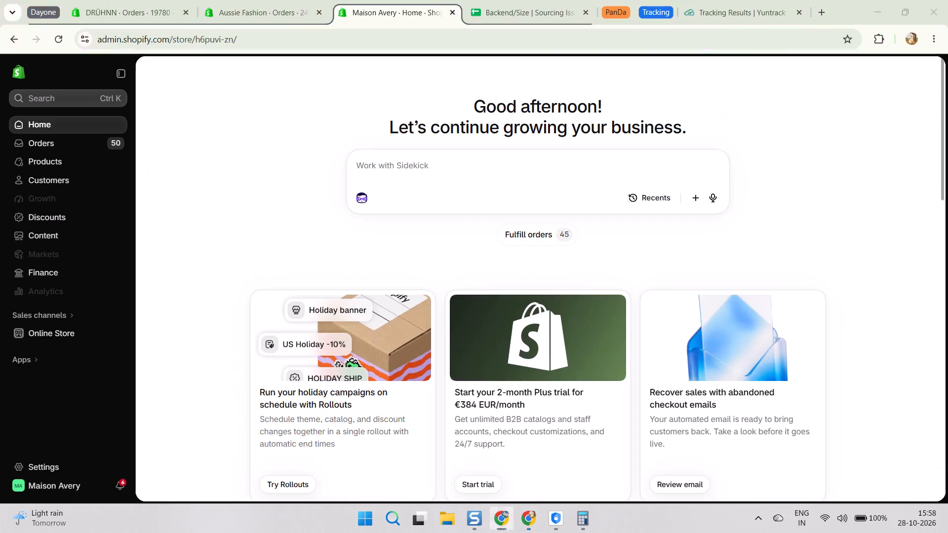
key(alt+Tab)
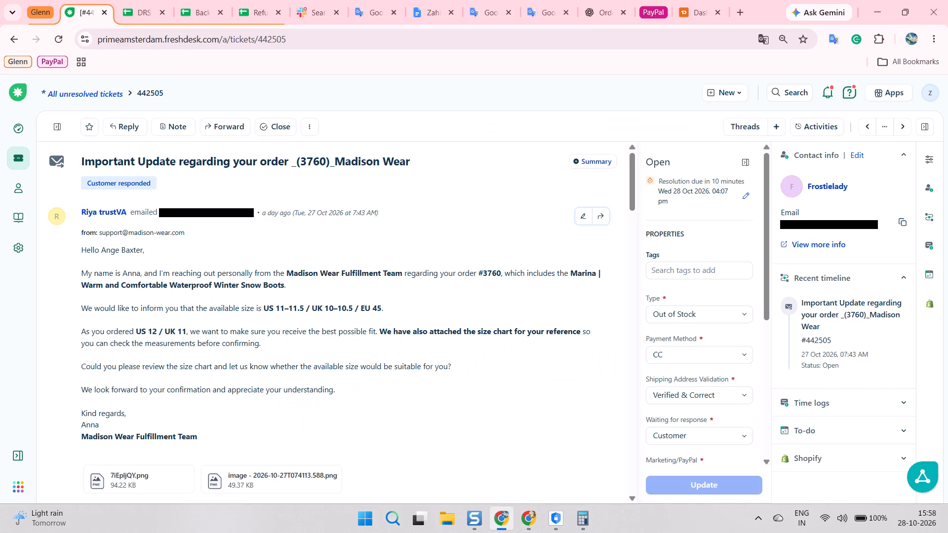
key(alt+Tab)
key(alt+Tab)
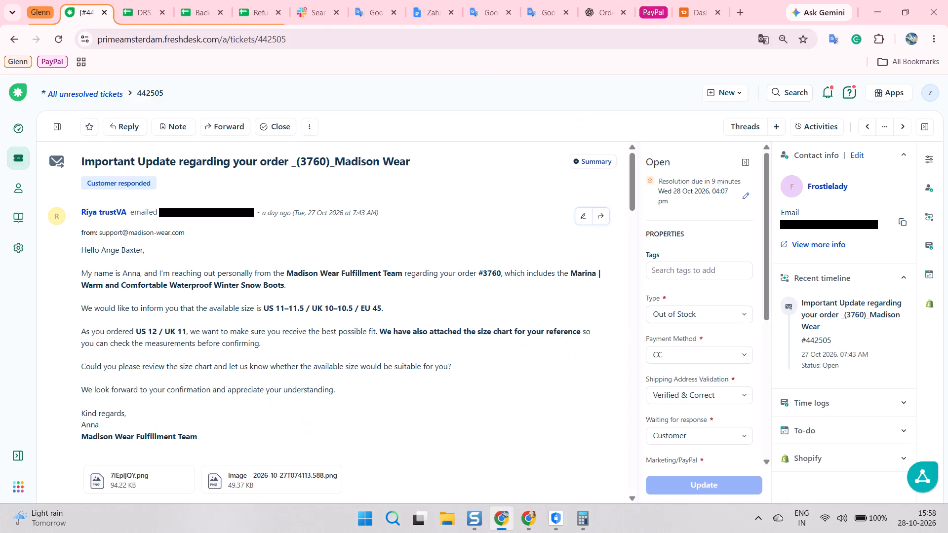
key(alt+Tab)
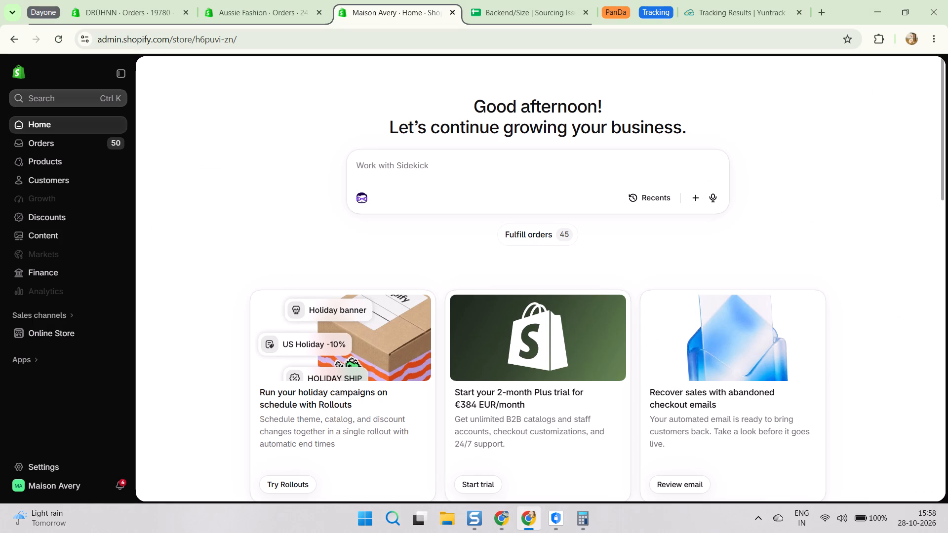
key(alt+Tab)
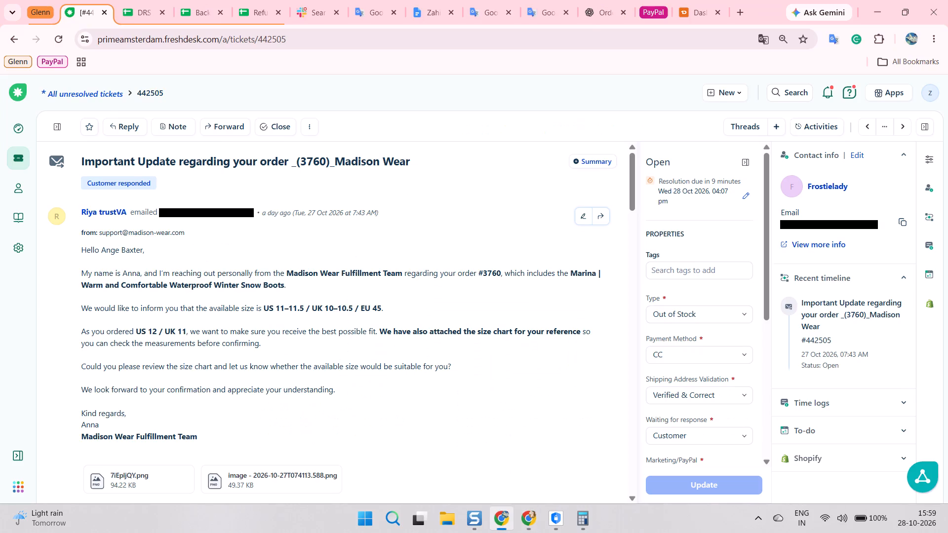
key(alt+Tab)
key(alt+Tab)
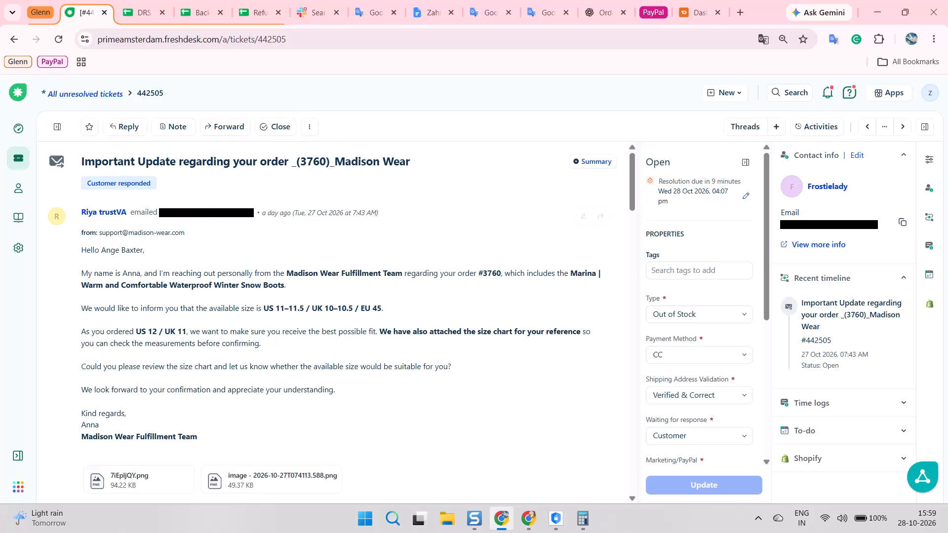
drag(411, 325, 406, 327)
scroll(432, 313, down, 3)
click(347, 296)
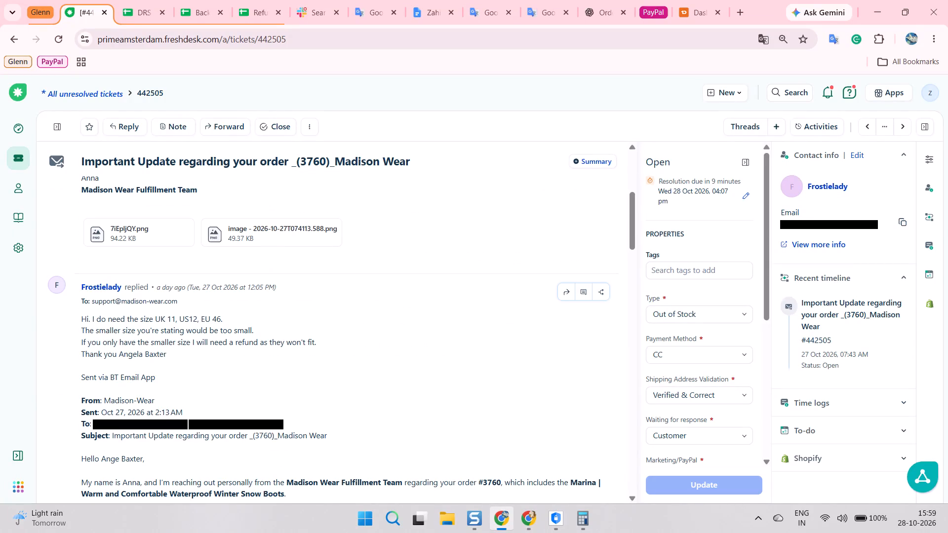
click(347, 296)
click(347, 296)
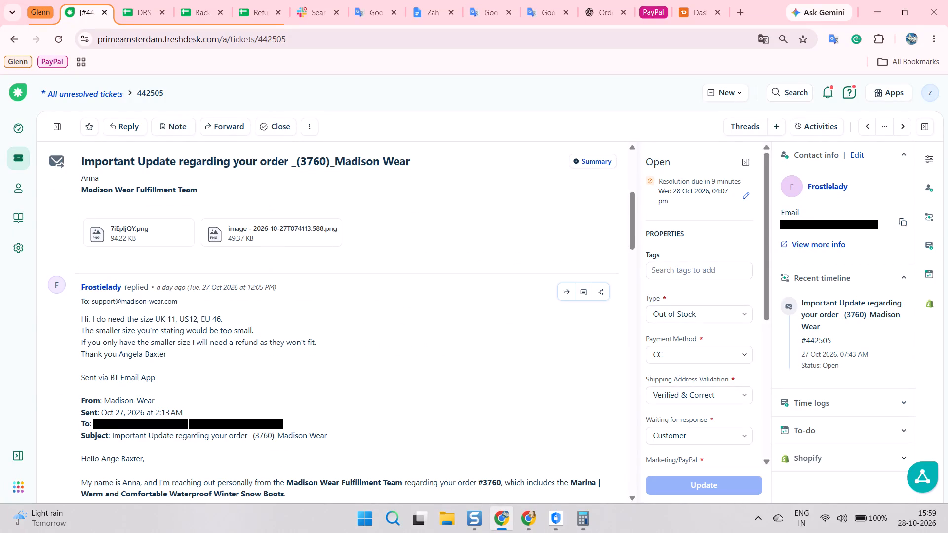
click(352, 296)
scroll(346, 299, down, 11)
scroll(338, 309, up, 1)
scroll(340, 308, down, 1)
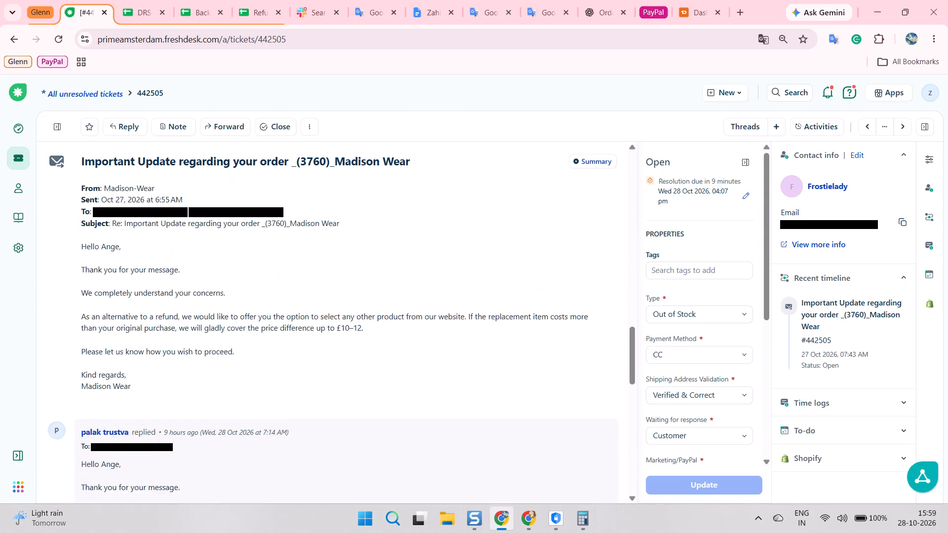
scroll(340, 308, down, 1)
scroll(409, 324, down, 5)
click(900, 221)
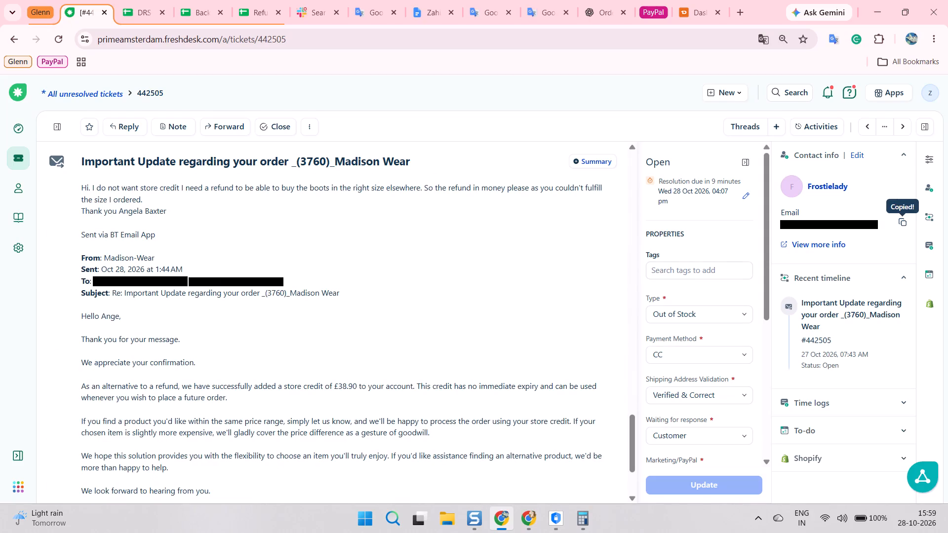
key(alt+Tab)
scroll(266, 154, up, 4)
click(65, 89)
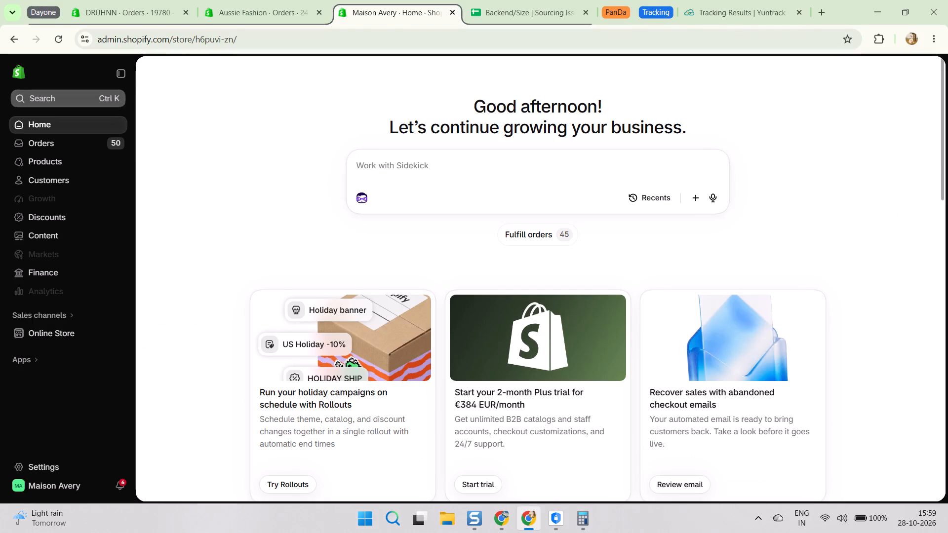
key(ctrl+v)
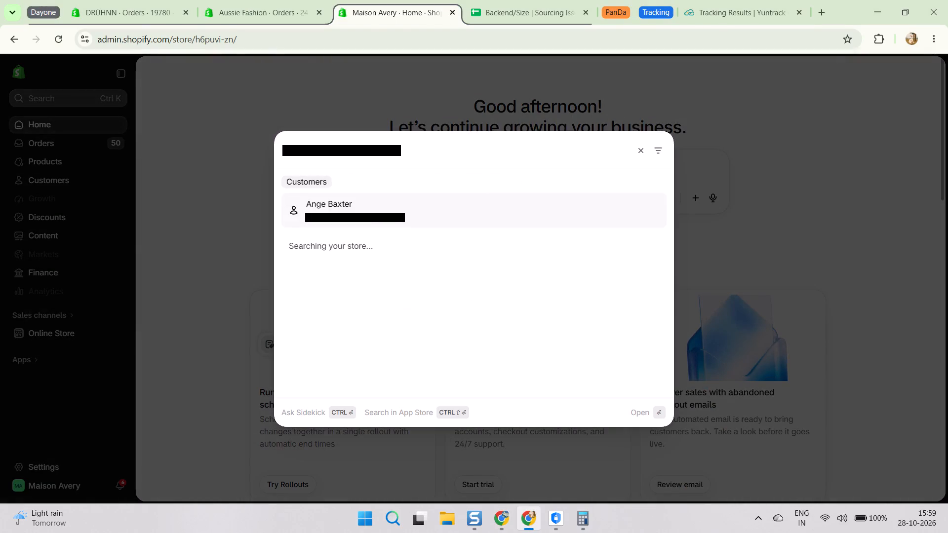
click(320, 239)
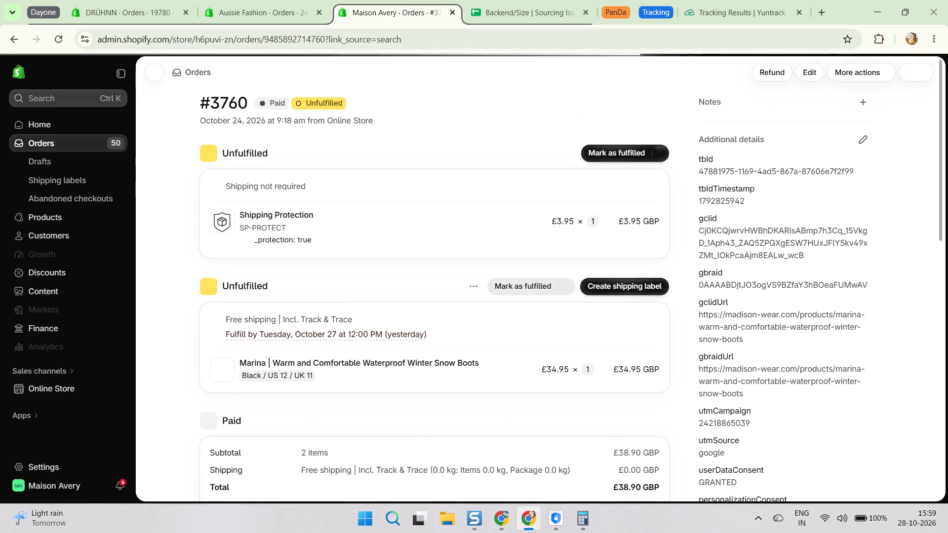
Search the order #3760 page for the copied customer email address.
key(ctrl+f)
key(ctrl+v)
scroll(680, 180, up, 7)
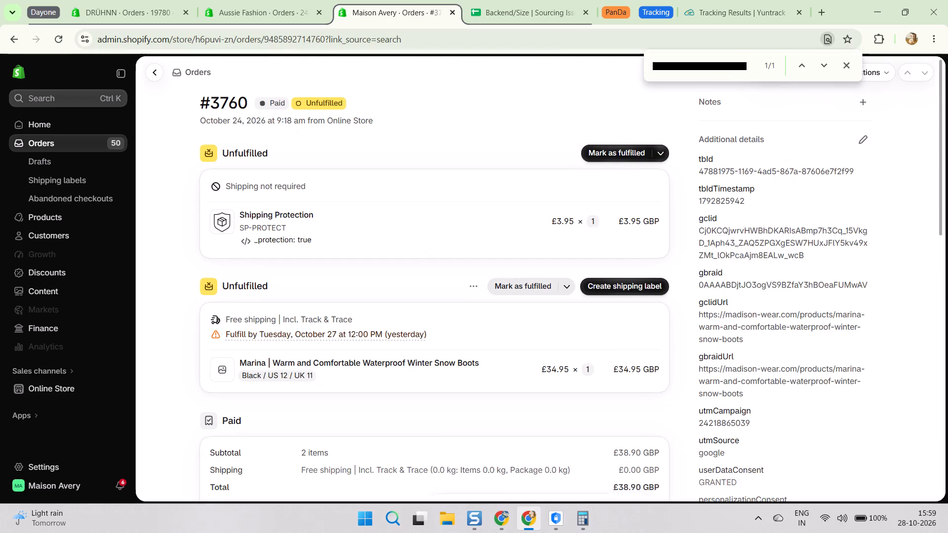
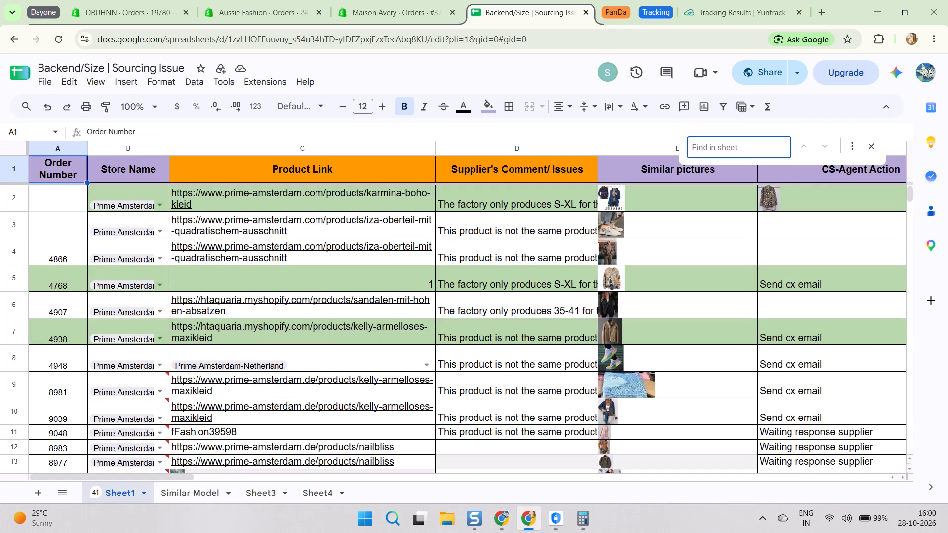
key(ctrl+v)
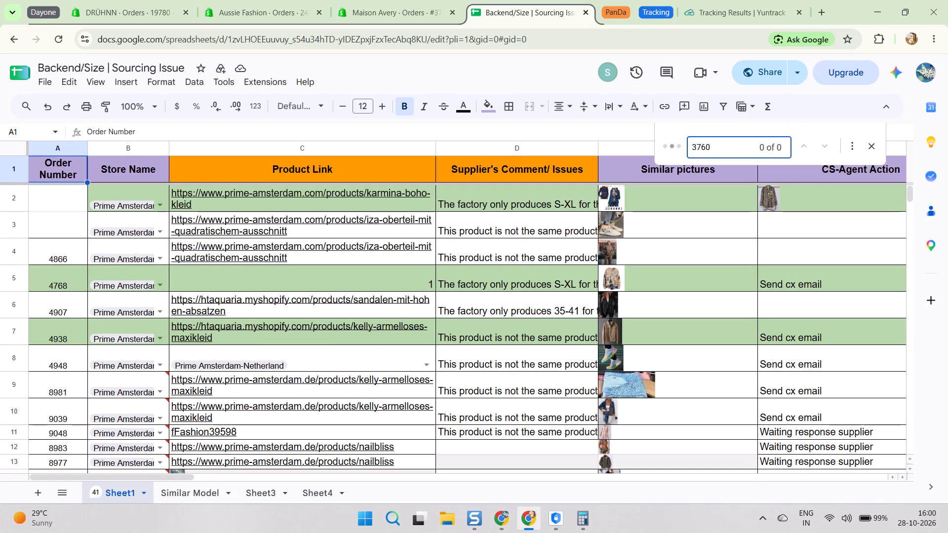
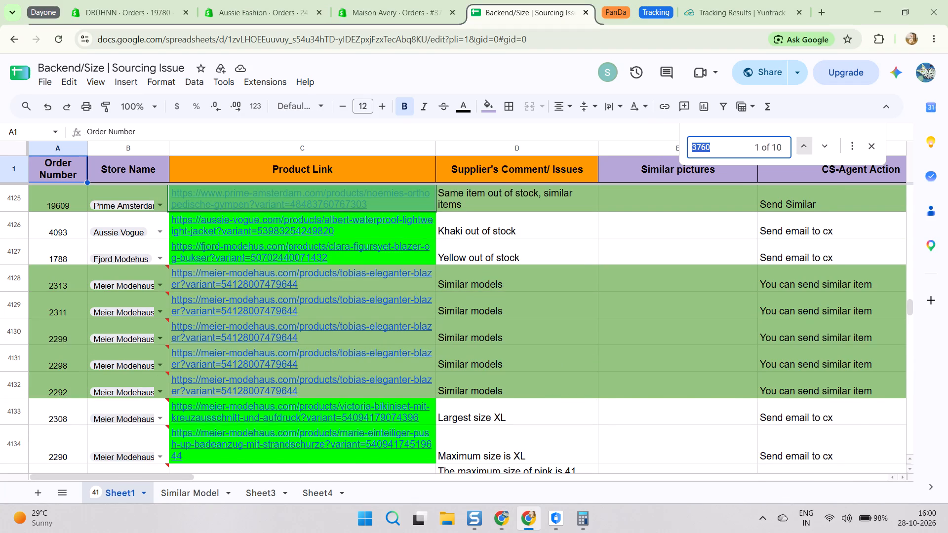
Step through the 3760 matches to the Madison Wear entry in the Order Number column and select its entire row.
click(805, 147)
click(805, 147)
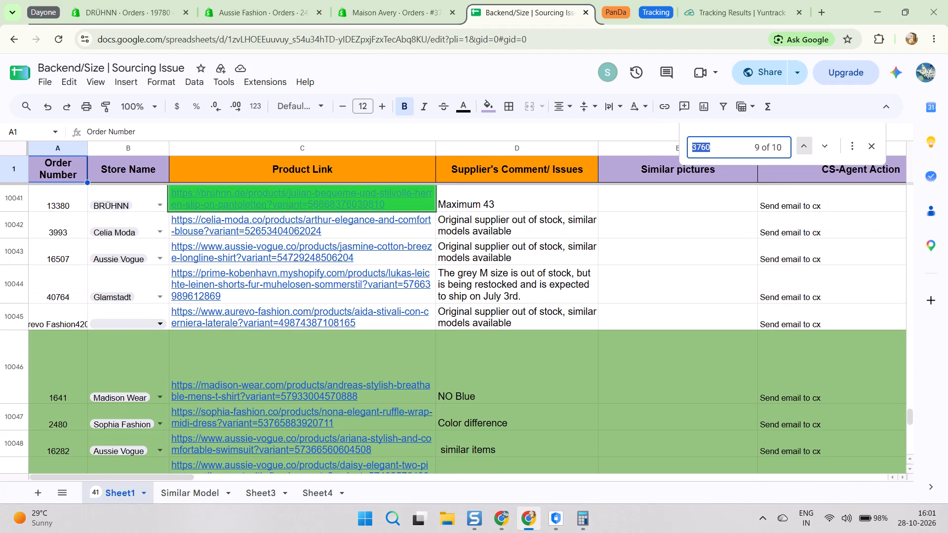
click(805, 147)
click(805, 147)
click(805, 147)
double_click(805, 147)
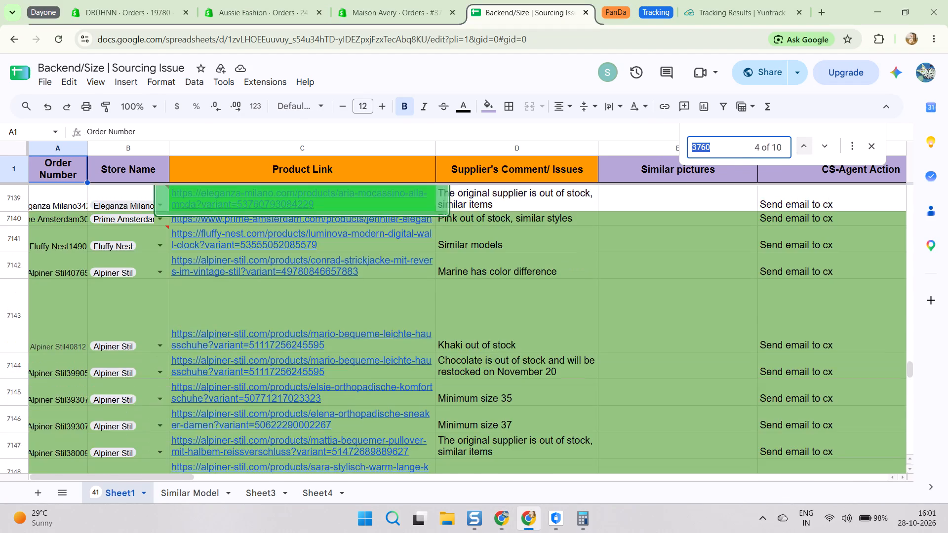
click(805, 147)
click(805, 147)
click(805, 147)
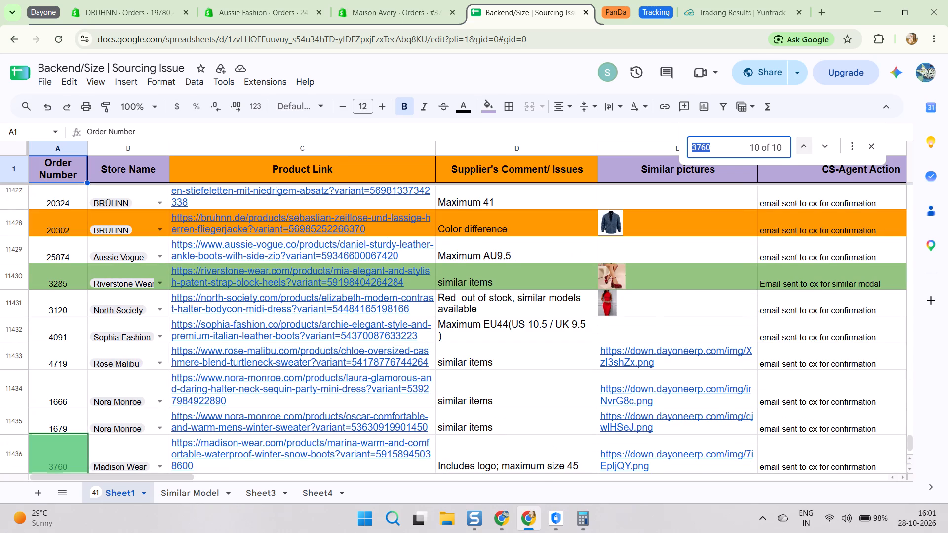
scroll(317, 319, down, 2)
click(7, 296)
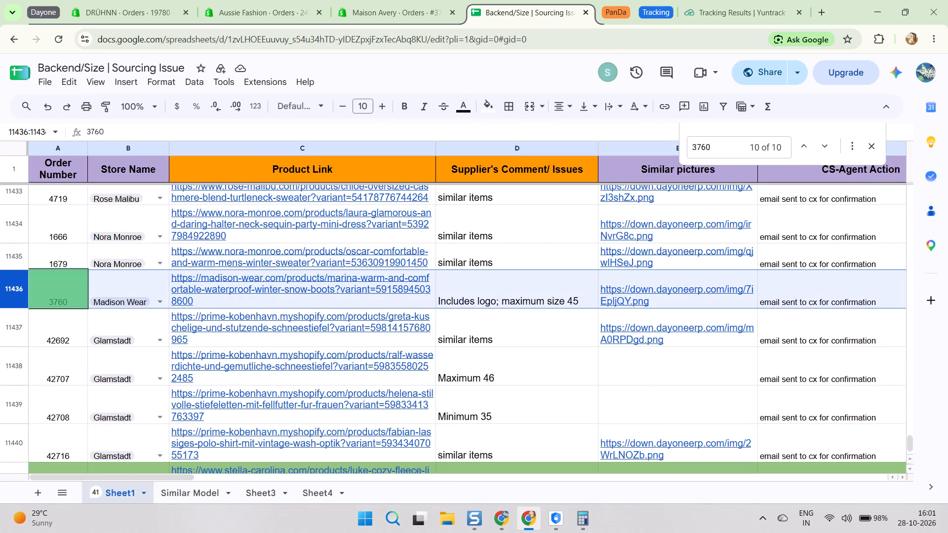
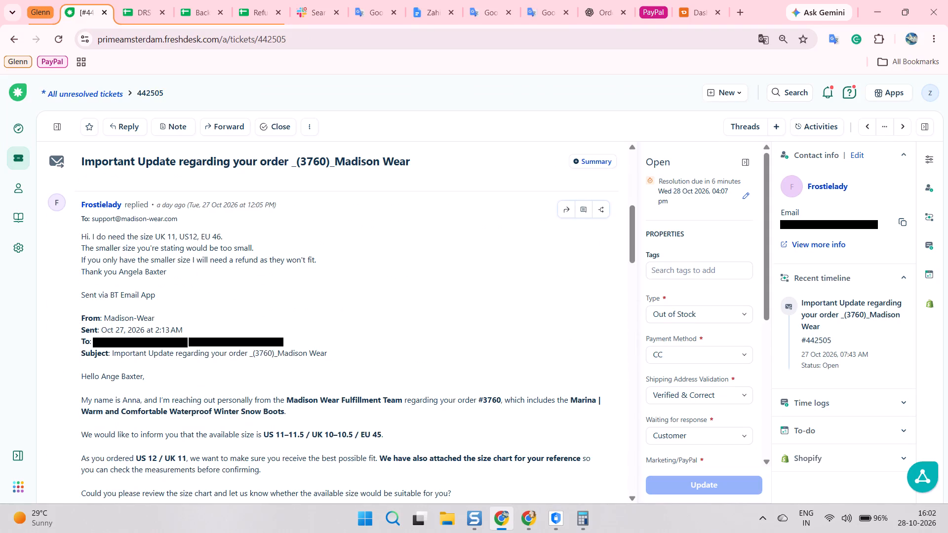
Preview both images attached to the Madison Wear fulfillment message in ticket 442505, including the size chart.
scroll(109, 244, up, 2)
click(95, 269)
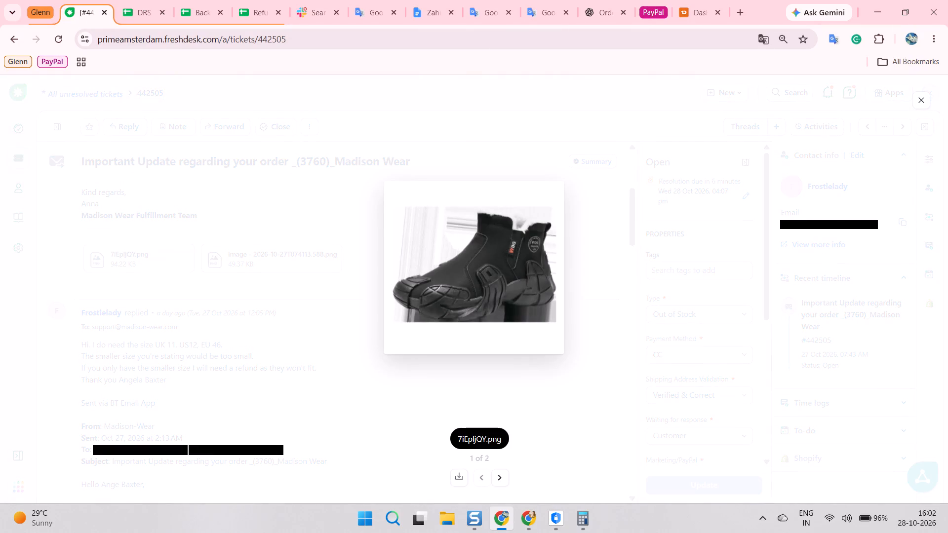
click(502, 475)
click(286, 330)
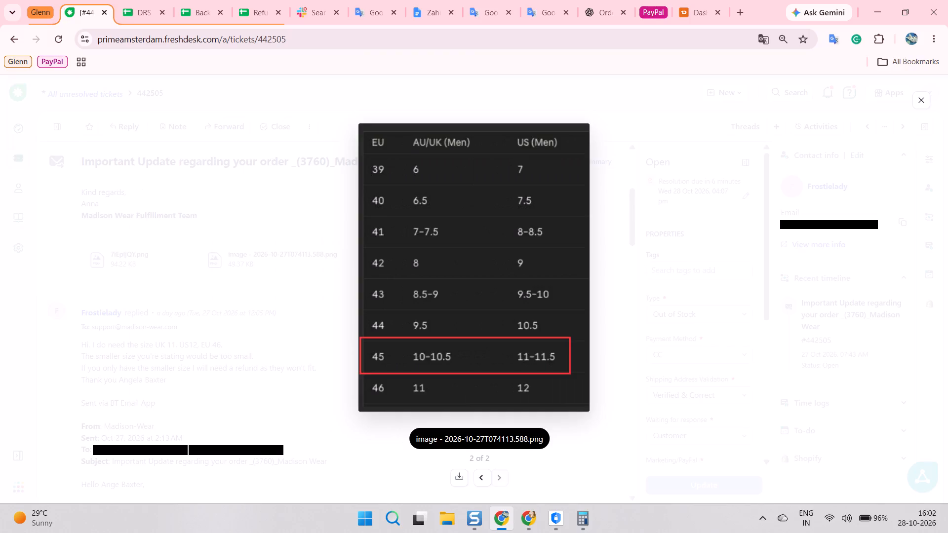
scroll(232, 313, down, 3)
scroll(209, 282, up, 2)
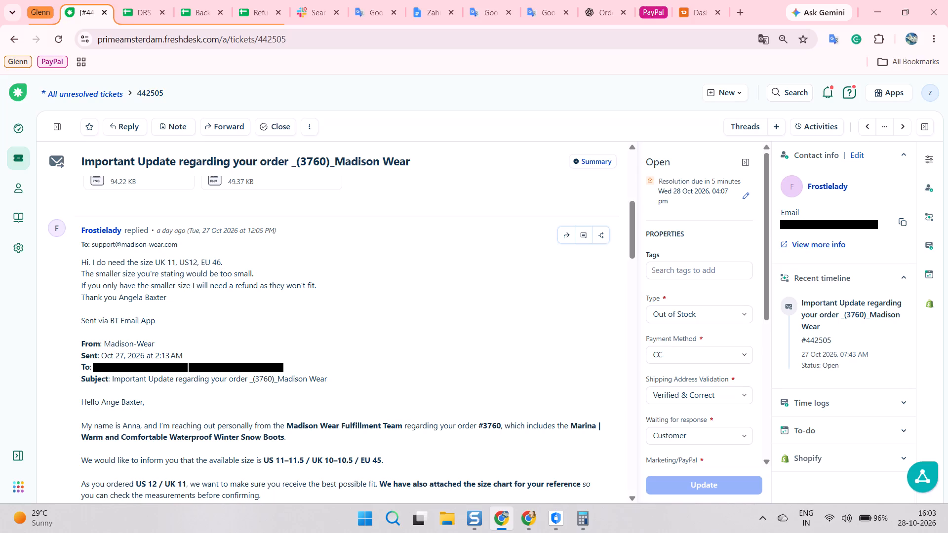
scroll(148, 297, down, 4)
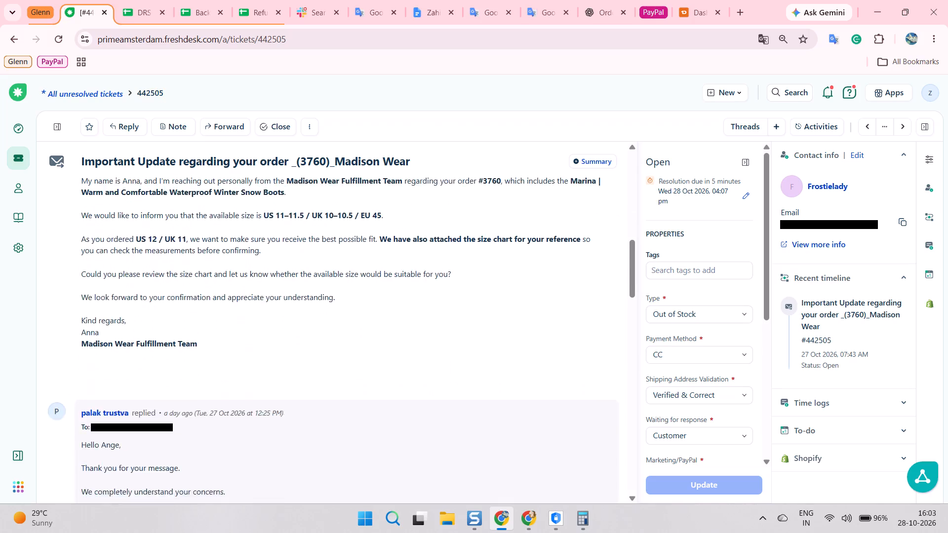
scroll(160, 300, down, 5)
scroll(128, 292, up, 1)
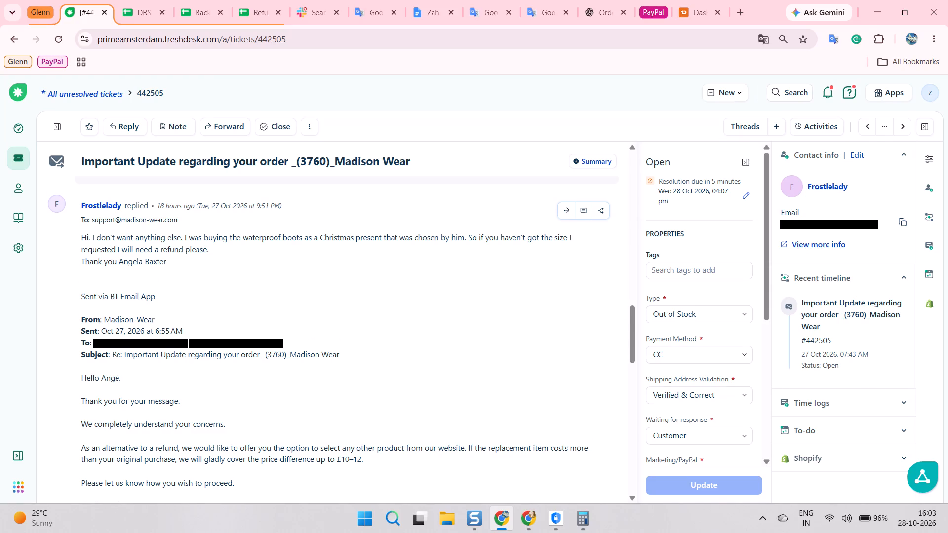
scroll(141, 261, down, 4)
scroll(179, 325, down, 1)
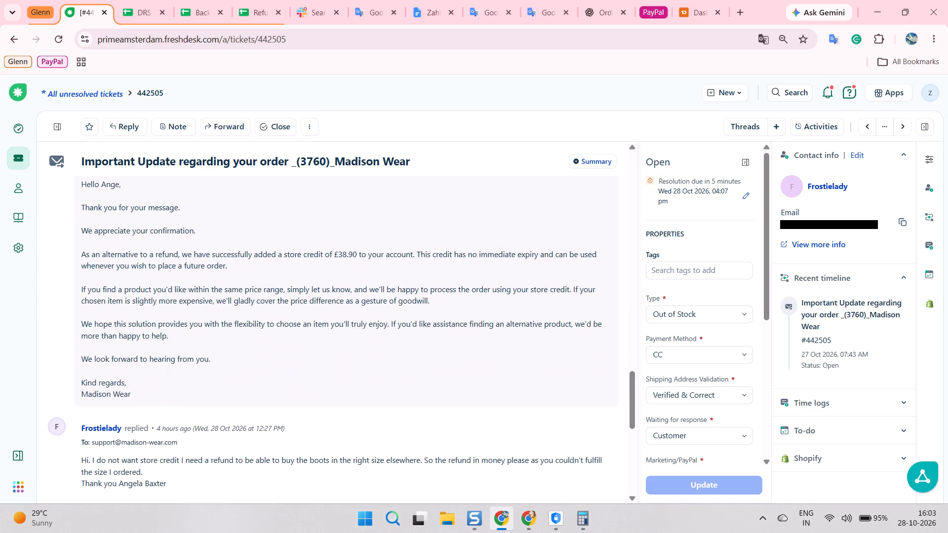
scroll(218, 302, down, 2)
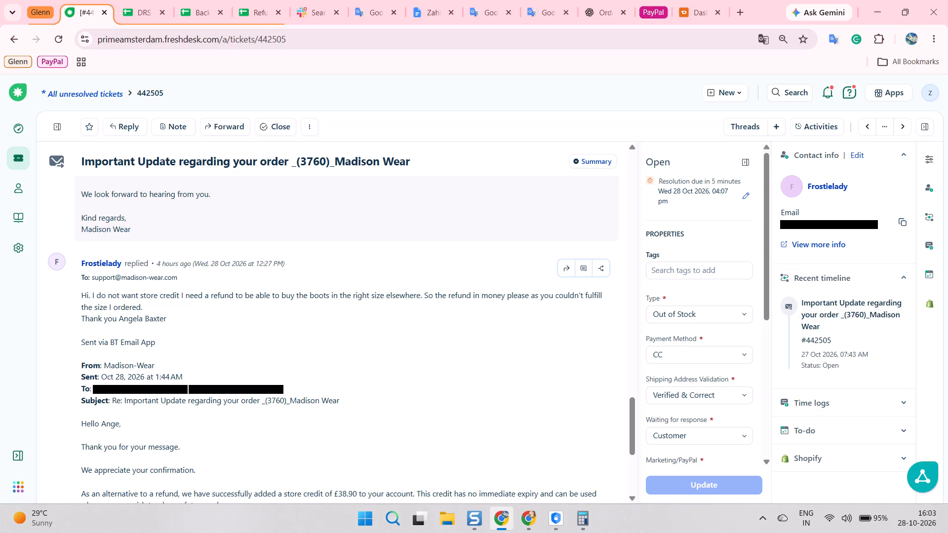
scroll(149, 321, down, 6)
scroll(221, 315, down, 1)
scroll(296, 320, up, 2)
key(alt+Tab)
scroll(339, 307, up, 4)
click(370, 260)
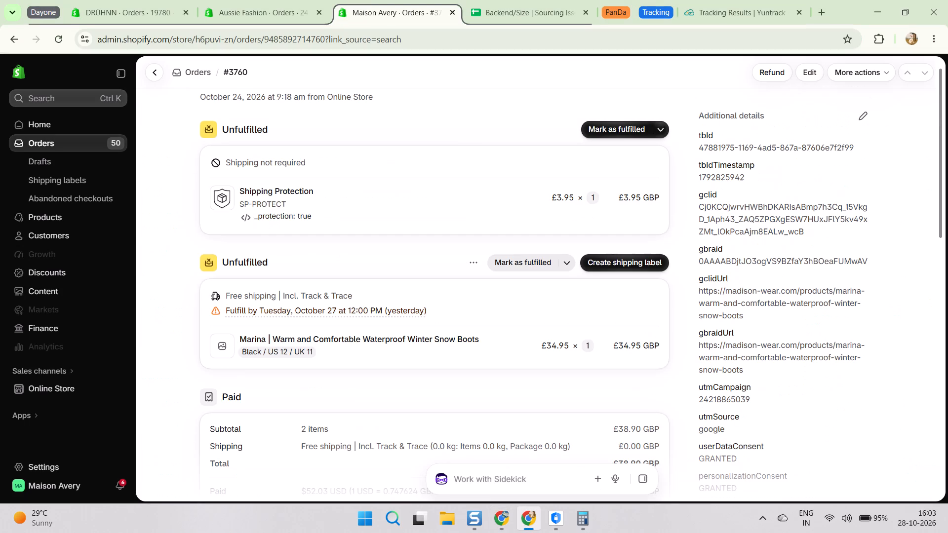
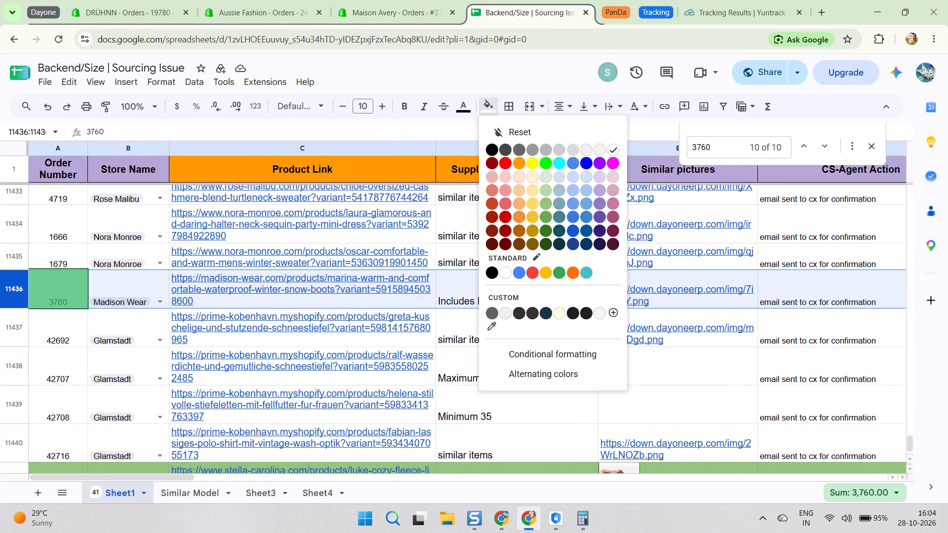
scroll(479, 261, left, 7)
scroll(518, 278, left, 4)
double_click(535, 284)
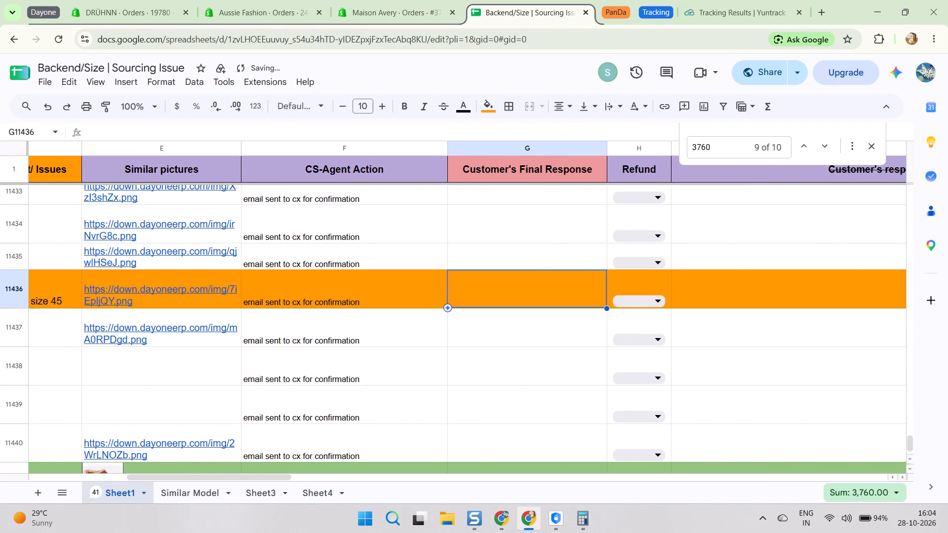
text(cx want refund pls)
key(space)
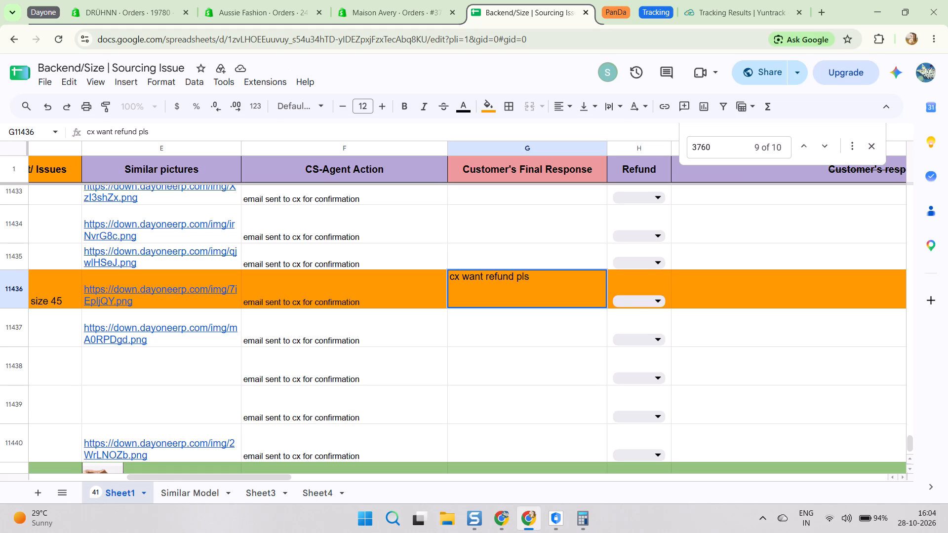
text(dont't bill us)
click(544, 333)
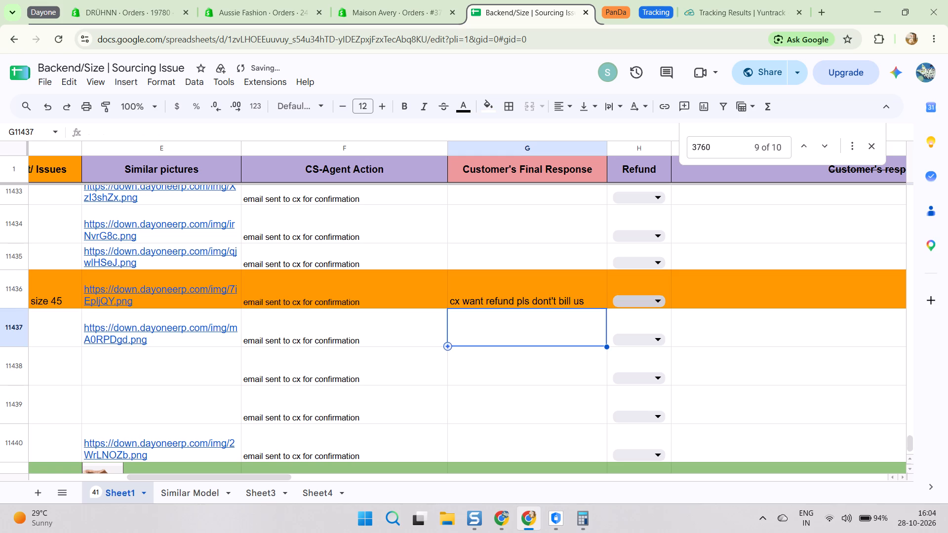
Set the Refund value to Yes for the Madison Wear order 3760 row.
click(712, 292)
click(668, 299)
click(653, 299)
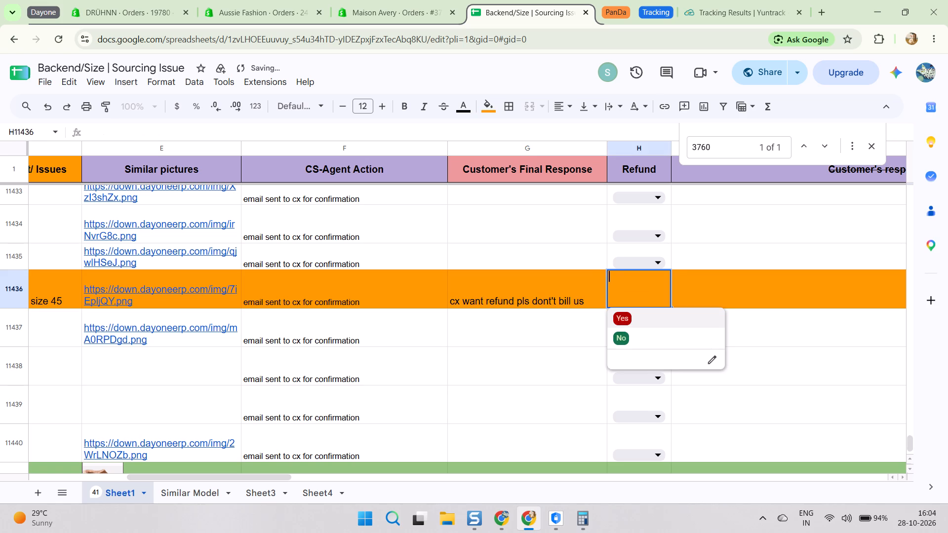
click(620, 316)
click(544, 333)
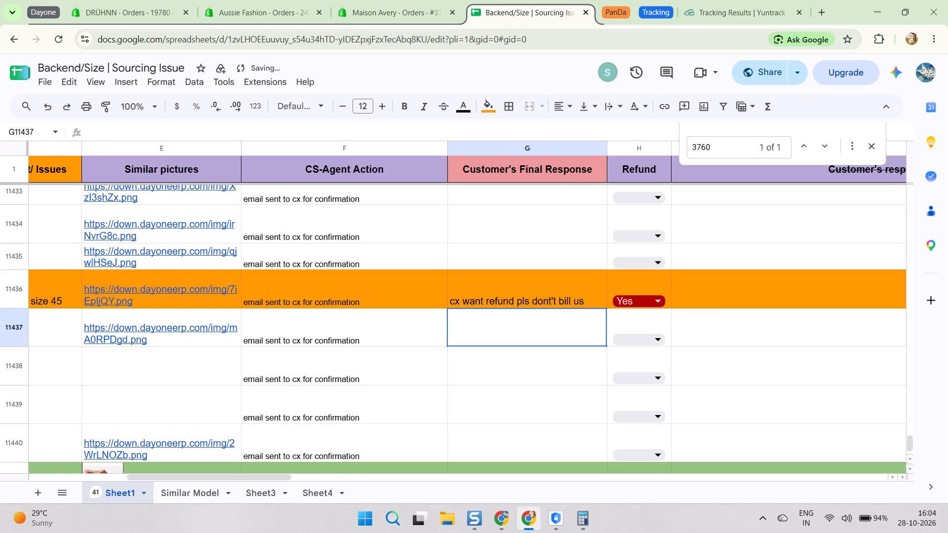
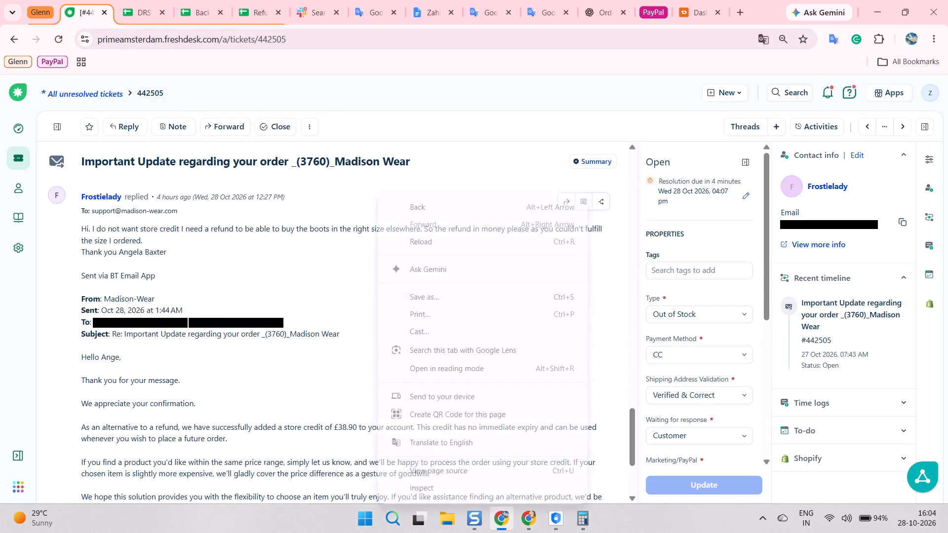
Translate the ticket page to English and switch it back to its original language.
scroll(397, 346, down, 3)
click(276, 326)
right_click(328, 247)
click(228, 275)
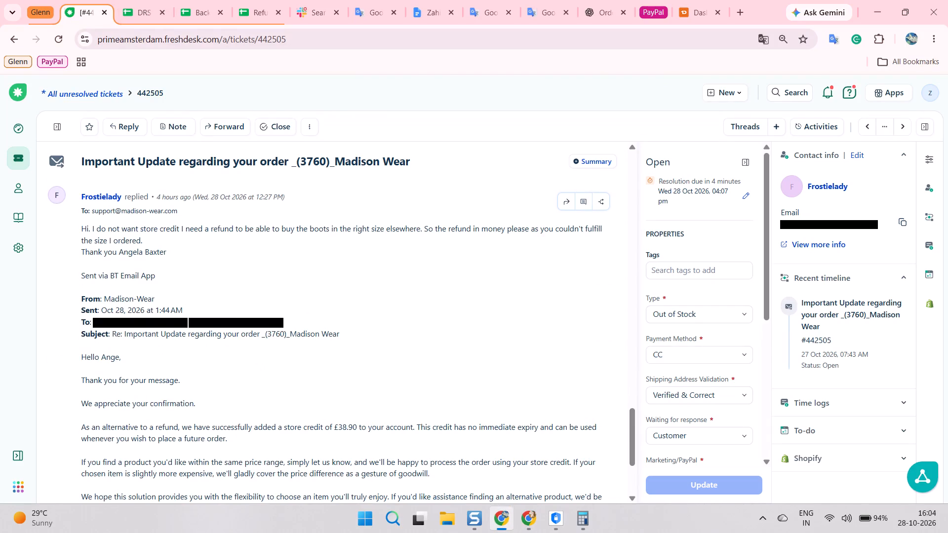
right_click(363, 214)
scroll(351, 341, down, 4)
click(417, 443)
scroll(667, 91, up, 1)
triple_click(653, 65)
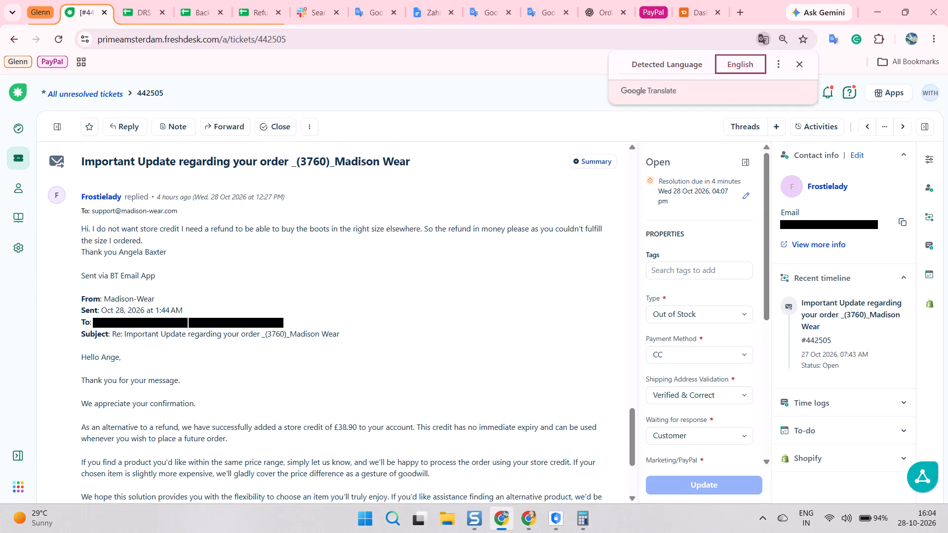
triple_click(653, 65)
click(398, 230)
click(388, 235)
Start a reply on the ticket, clear the default greeting, and insert the refund canned response found with pr1.
key(alt+Tab)
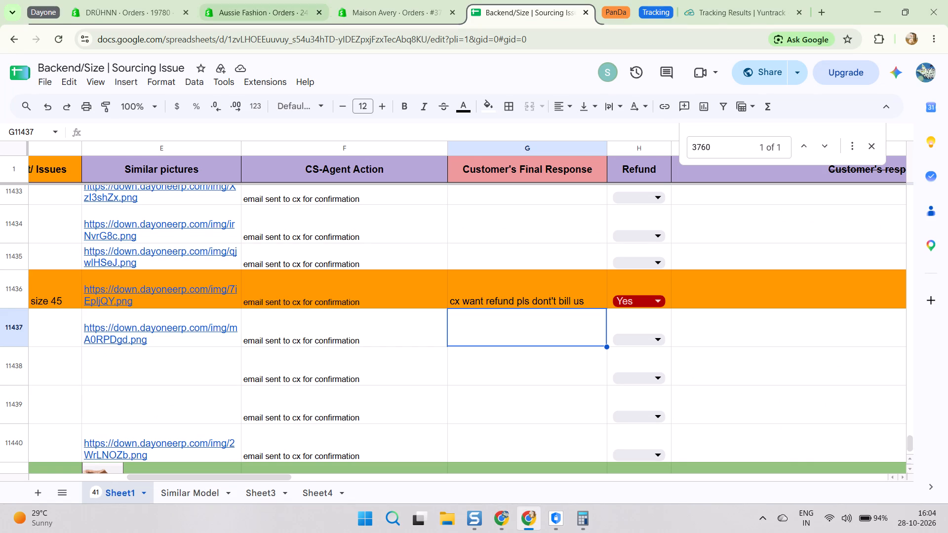
key(alt+Tab)
click(395, 261)
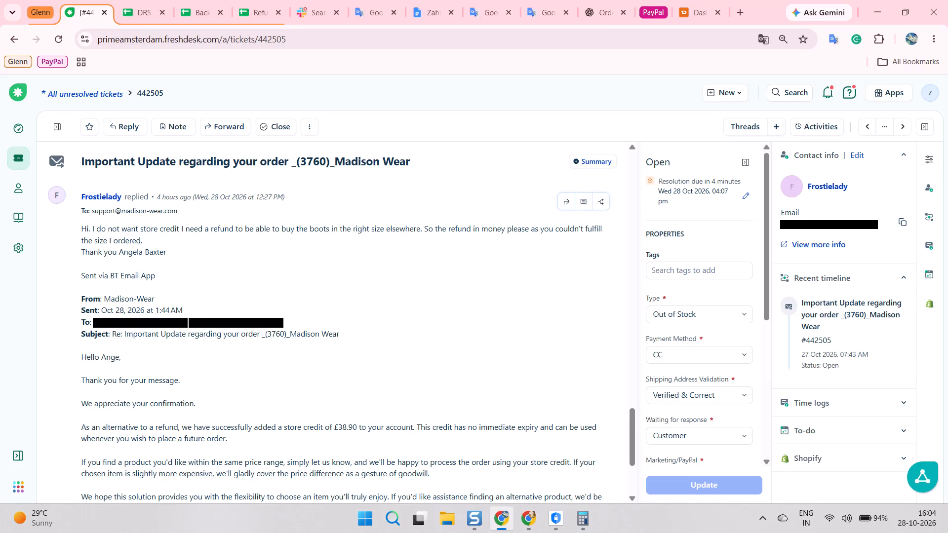
key(r)
scroll(204, 291, down, 7)
click(104, 426)
ctrl+drag(105, 426, 113, 420)
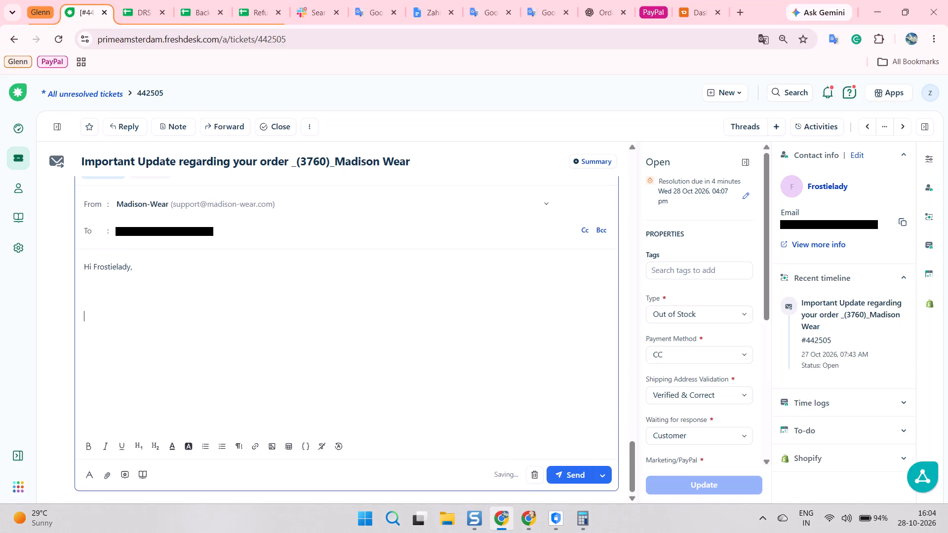
key(ctrl+a)
key(BackSpace)
key(BackSpace)
key(BackSpace)
key(BackSpace)
key(BackSpace)
key(BackSpace)
text(/c)
key(Return)
text(pr1)
click(149, 302)
click(524, 517)
click(406, 0)
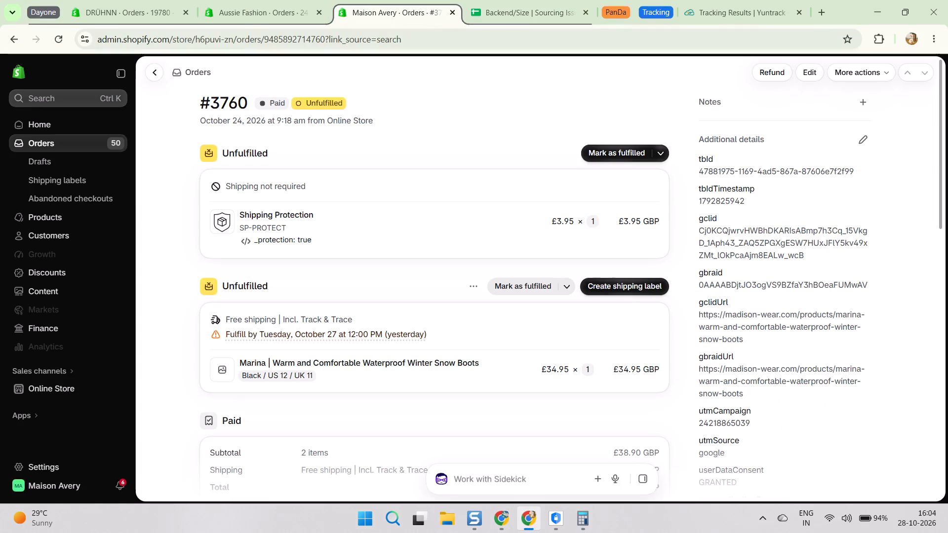
scroll(511, 199, down, 9)
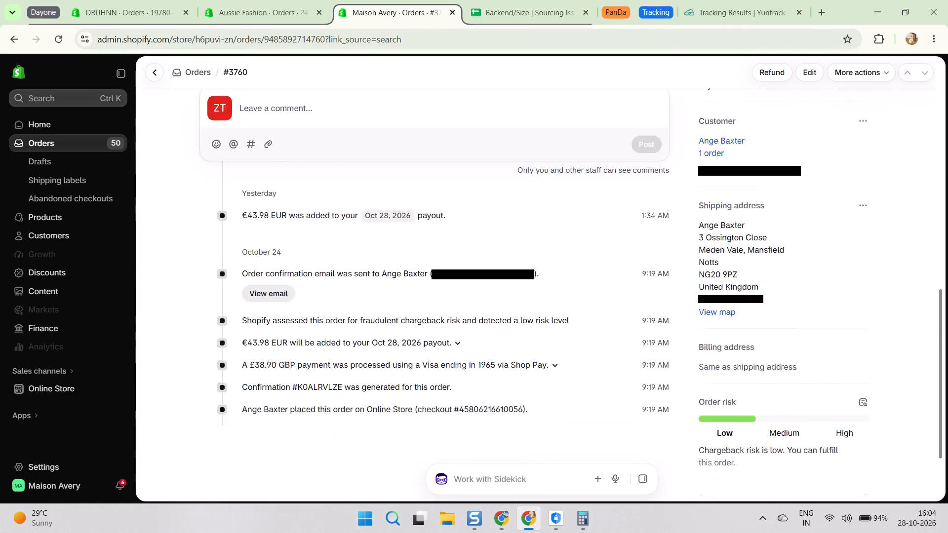
scroll(611, 277, down, 4)
key(alt+Tab)
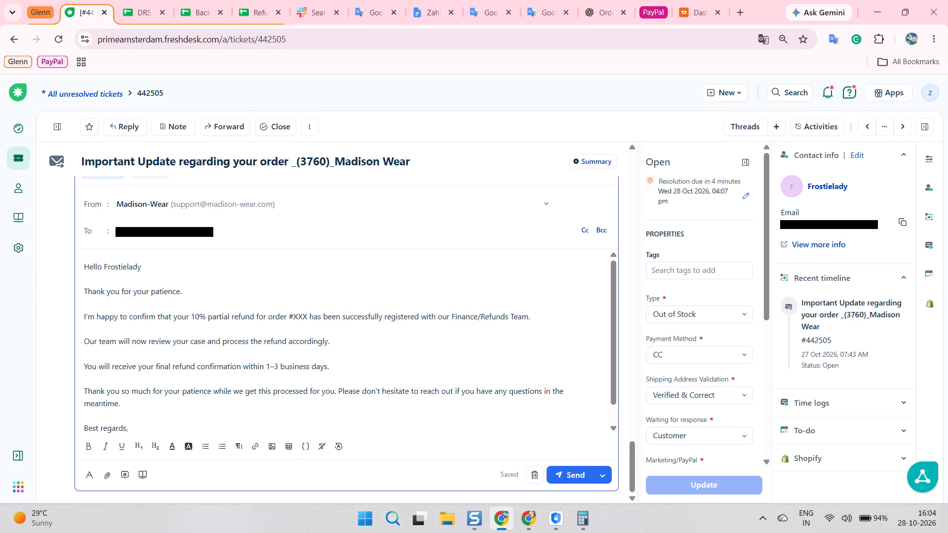
key(alt+Tab)
scroll(304, 242, up, 20)
key(alt+Tab)
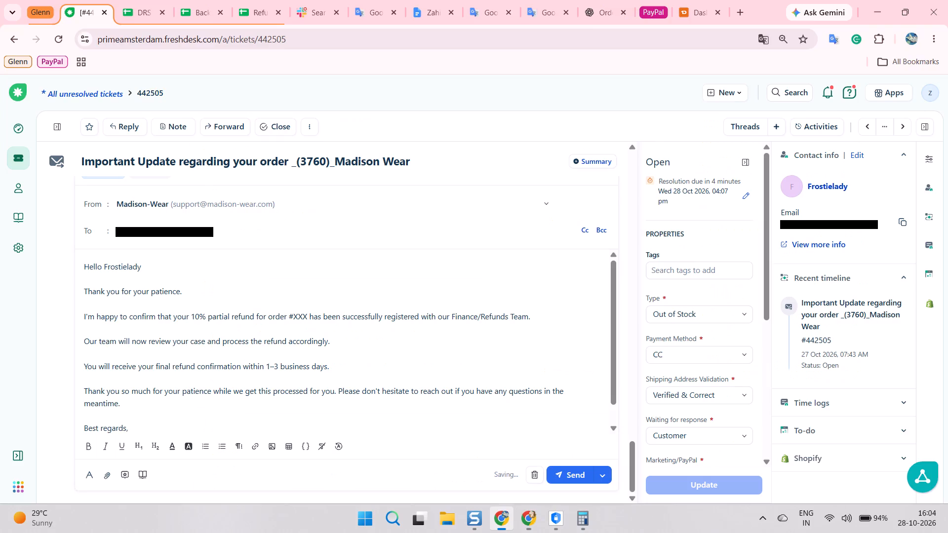
double_click(302, 319)
text(37)
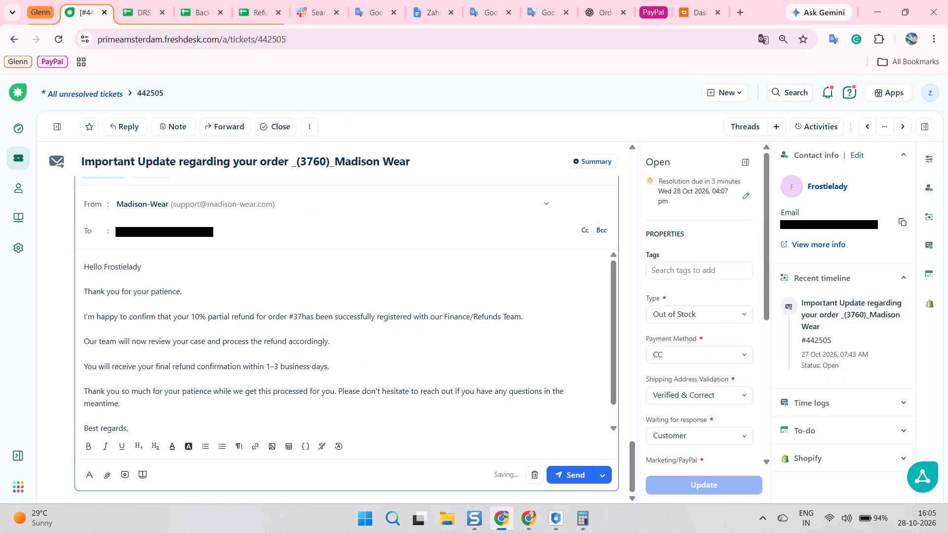
text(60)
key(space)
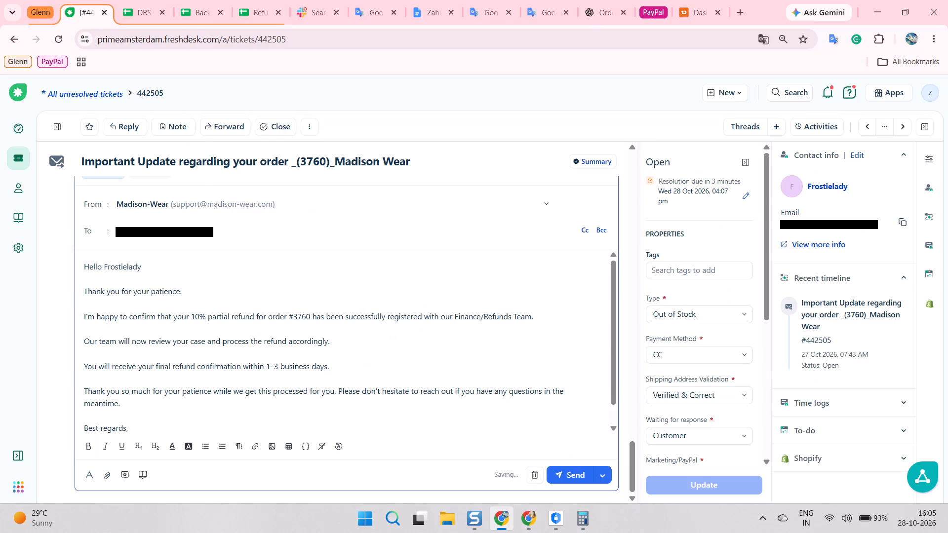
Replace the name in the reply's greeting with the customer's first name as given in the Shopify order.
key(alt+Tab)
scroll(564, 263, down, 6)
click(382, 252)
scroll(684, 266, down, 5)
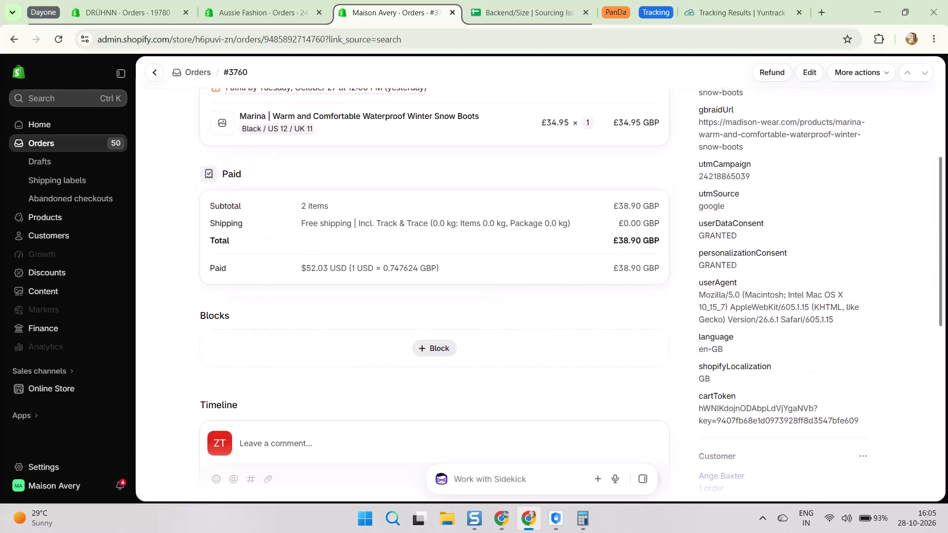
scroll(720, 252, down, 1)
key(alt+Tab)
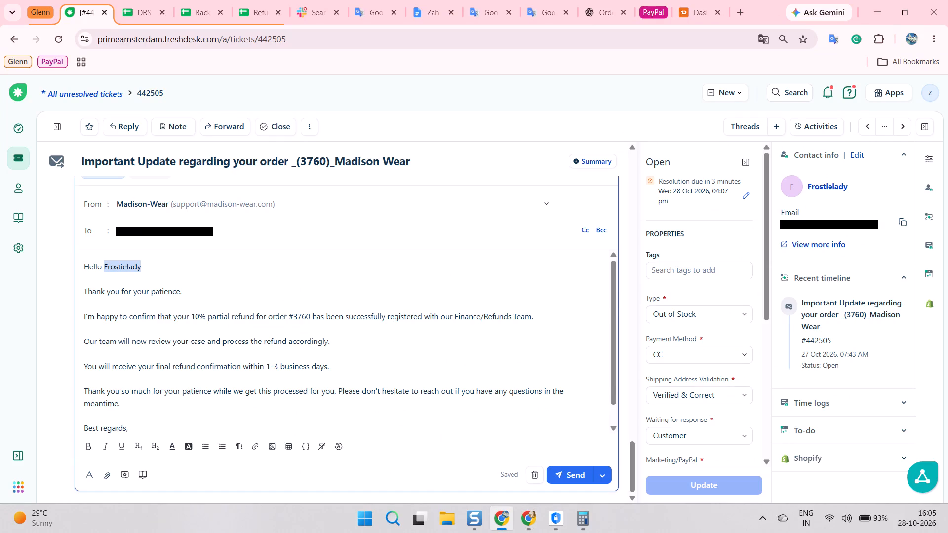
text(ng)
key(alt+Tab)
key(alt+Tab)
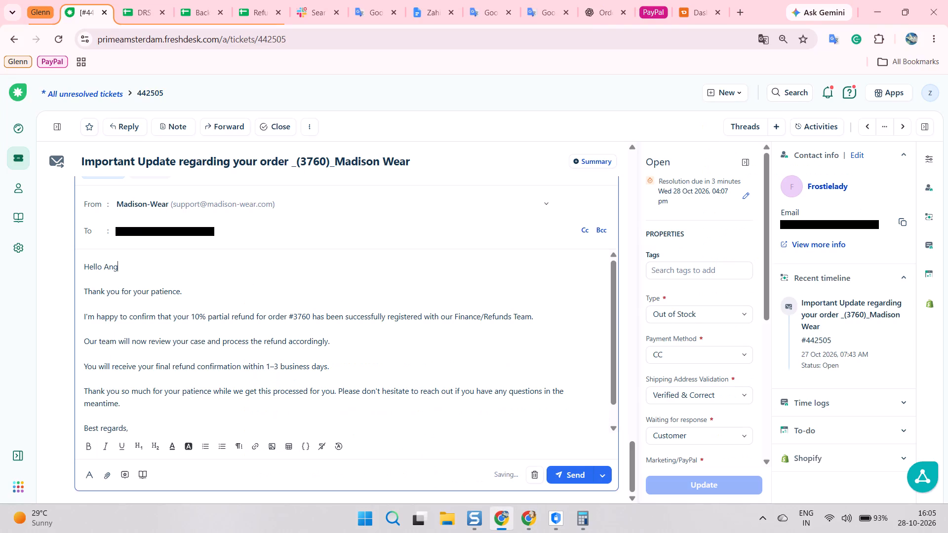
key(e)
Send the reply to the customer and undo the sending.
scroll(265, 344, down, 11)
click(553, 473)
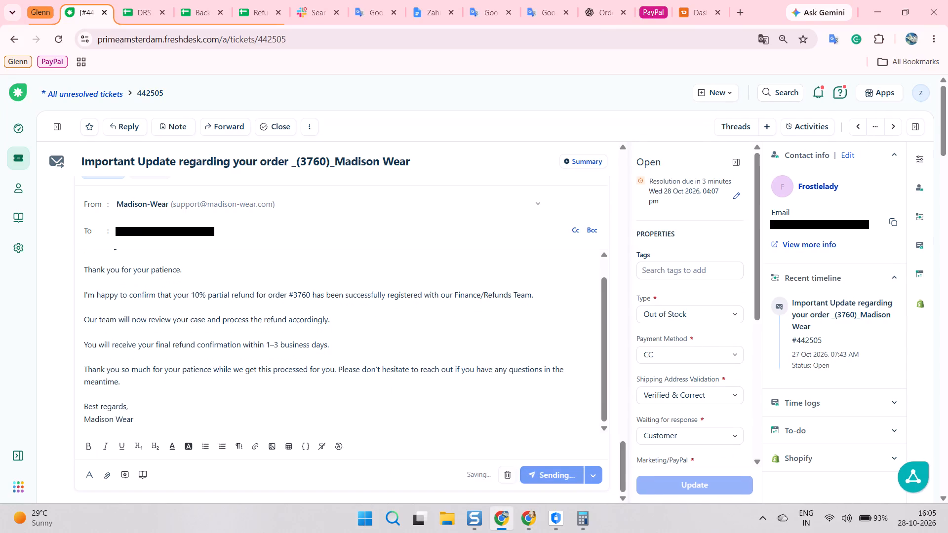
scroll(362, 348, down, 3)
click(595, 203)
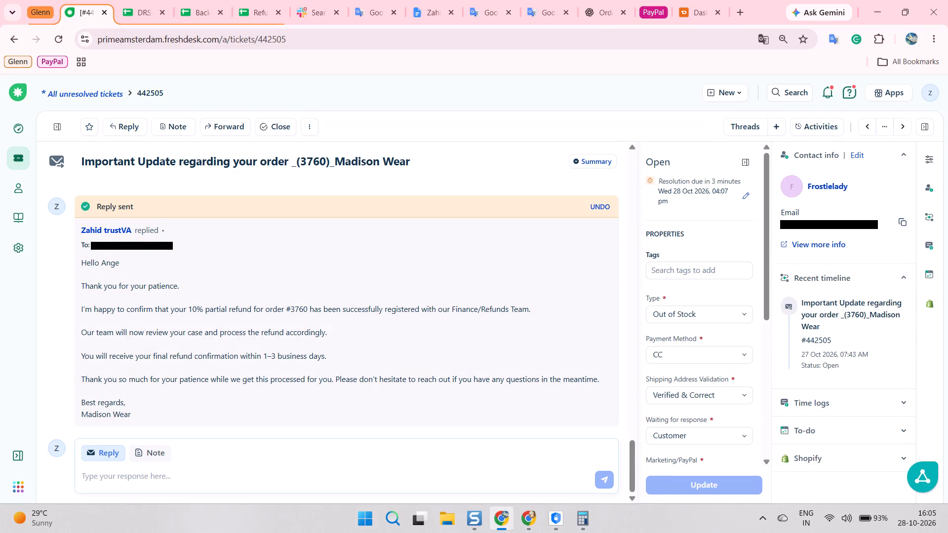
Change "10% partial refund" to "full refund" in the reply's confirmation sentence.
double_click(218, 316)
key(BackSpace)
key(BackSpace)
key(BackSpace)
key(BackSpace)
key(BackSpace)
text(full)
key(space)
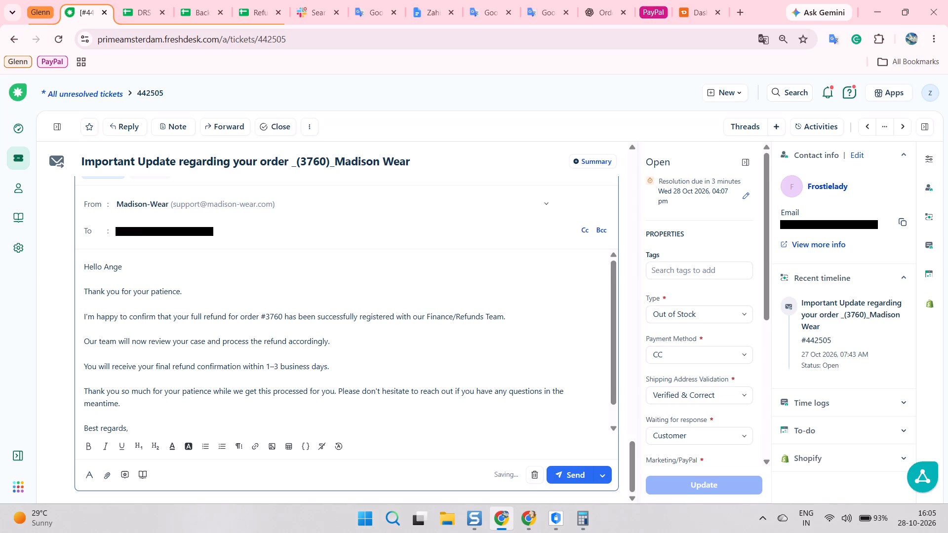
scroll(386, 350, down, 6)
click(569, 472)
scroll(730, 276, down, 5)
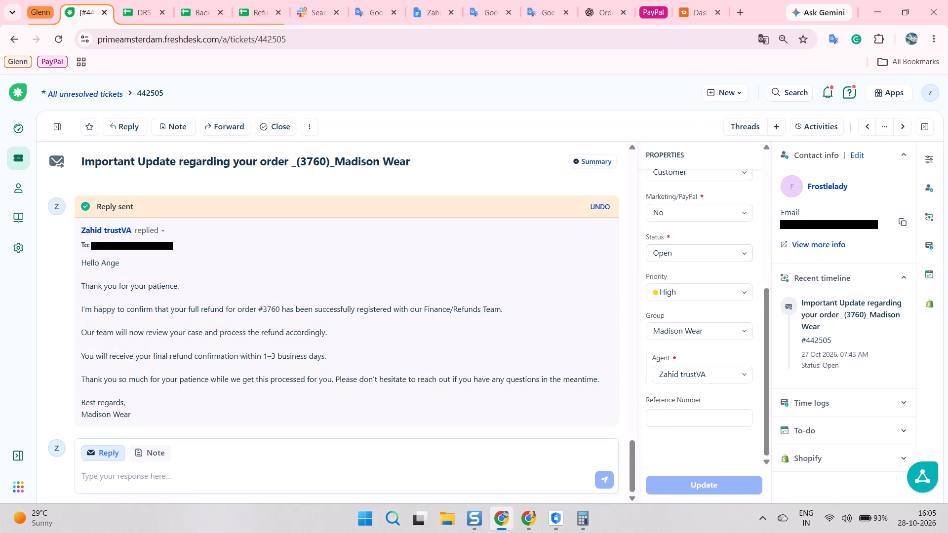
Set the ticket's status to Resolved and check its agent assignment.
scroll(682, 246, down, 1)
click(689, 254)
click(694, 319)
key(Tab)
key(Tab)
key(Tab)
key(z)
scroll(696, 359, down, 4)
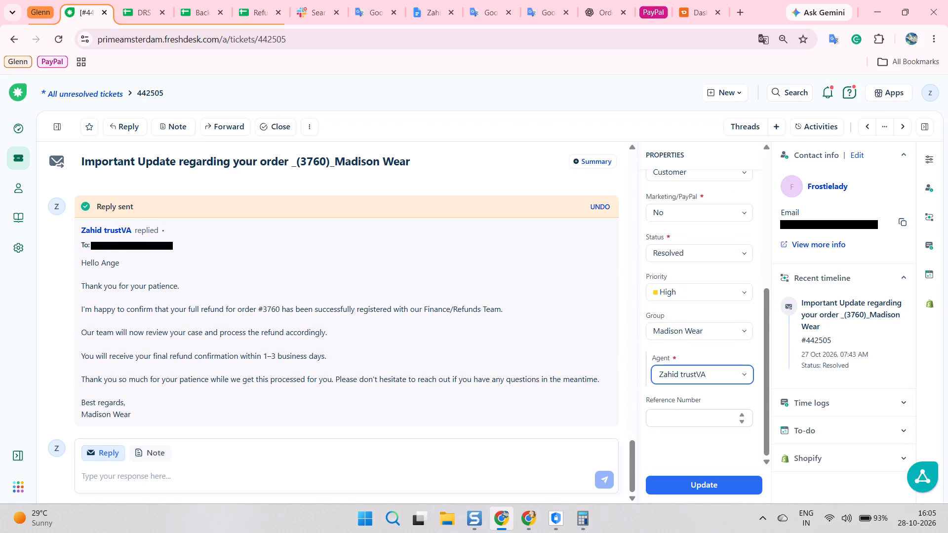
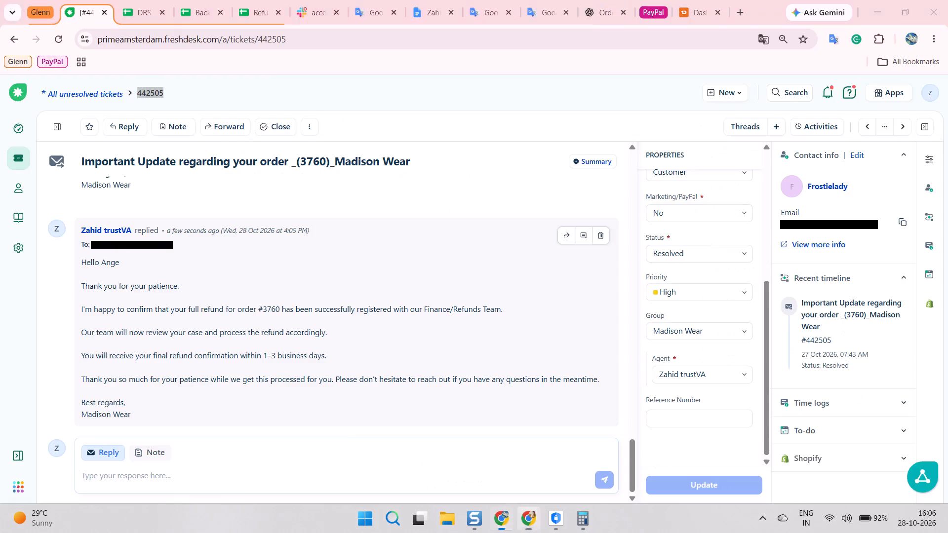
click(258, 0)
scroll(226, 368, down, 4)
click(114, 330)
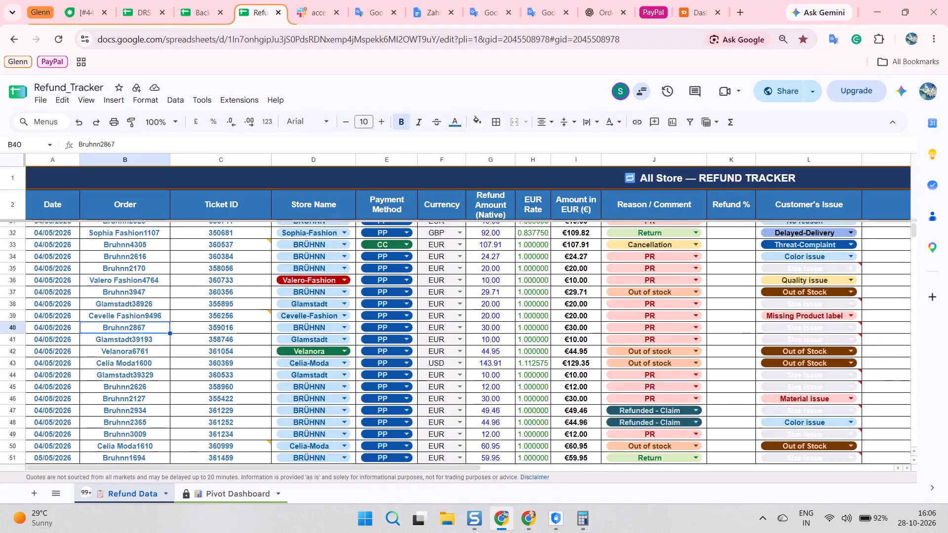
key(ctrl+Down)
key(ctrl+Down)
key(ctrl+Down)
key(ctrl+Down)
key(ctrl+Down)
key(ctrl+Down)
key(ctrl+Down)
key(ctrl+Down)
key(ctrl+Down)
key(ctrl+Down)
key(ctrl+Down)
key(ctrl+Down)
key(ctrl+Down)
key(ctrl+Down)
key(ctrl+Down)
key(ctrl+Down)
key(ctrl+Down)
key(ctrl+Down)
key(ctrl+Down)
key(ctrl+Down)
key(ctrl+Up)
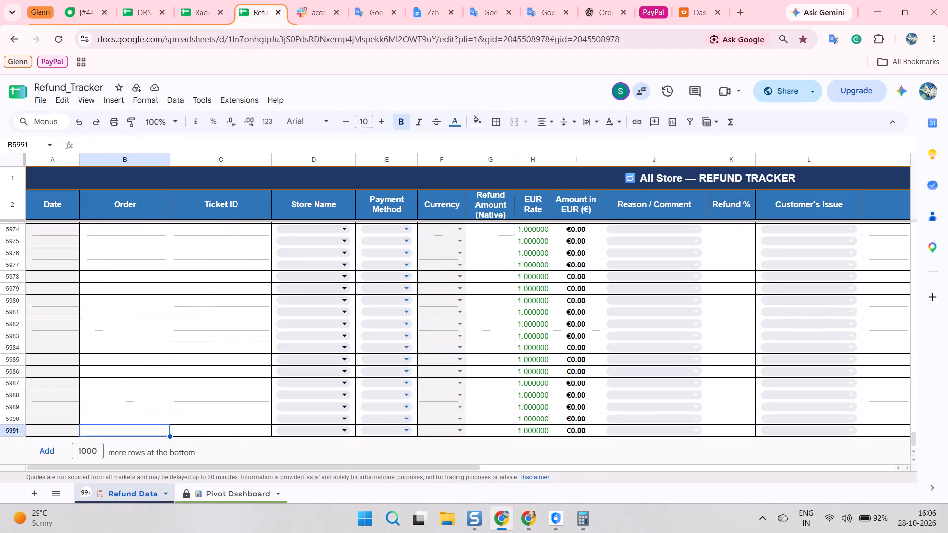
scroll(114, 330, up, 1)
click(127, 307)
double_click(132, 289)
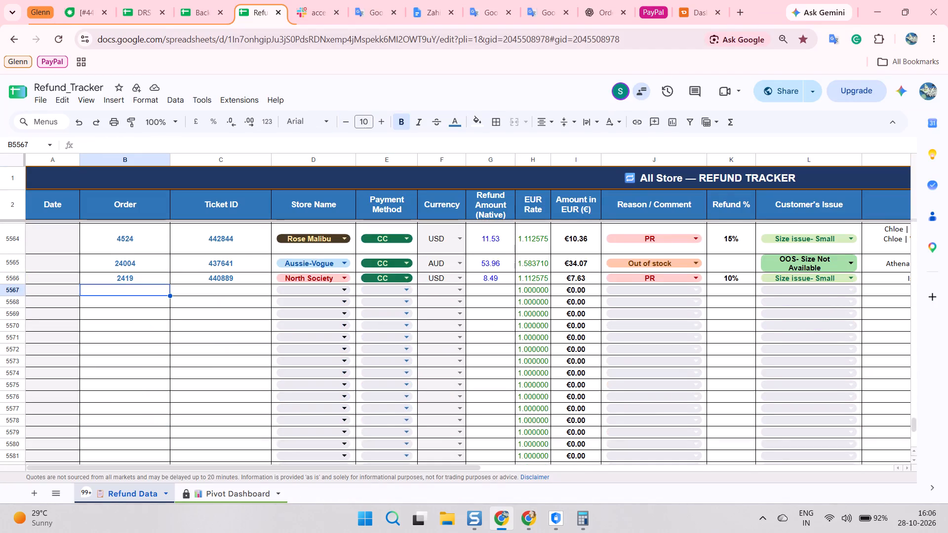
key(ctrl+v)
click(220, 289)
click(84, 0)
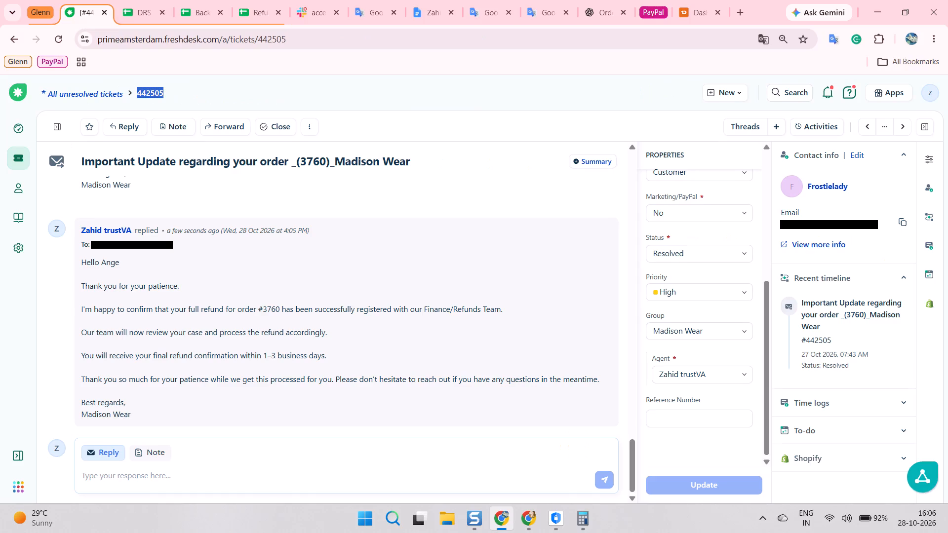
ctrl+click(142, 92)
key(ctrl+c)
key(ctrl+c)
double_click(144, 89)
key(ctrl+c)
key(ctrl+c)
click(260, 0)
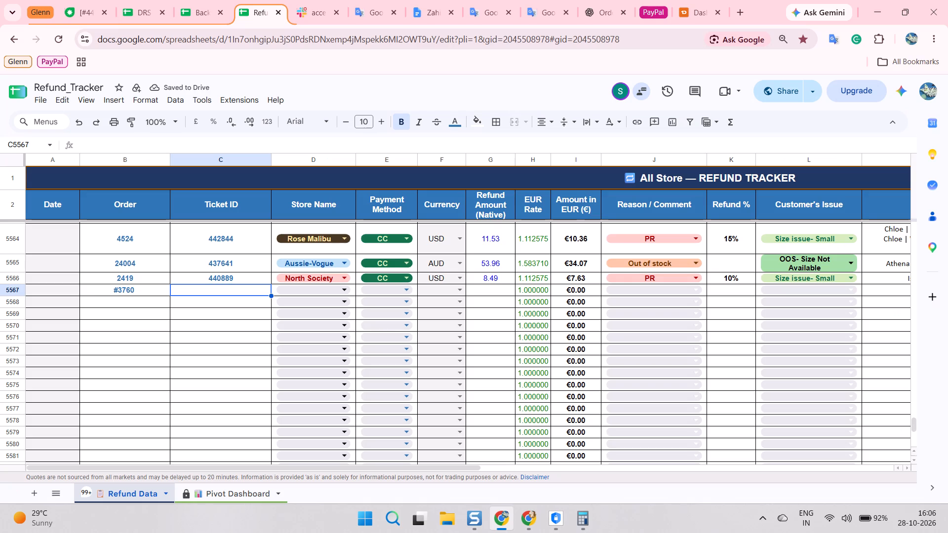
click(213, 321)
double_click(222, 290)
key(ctrl+v)
Set the store name for order 3760 to Madison Wear.
click(310, 290)
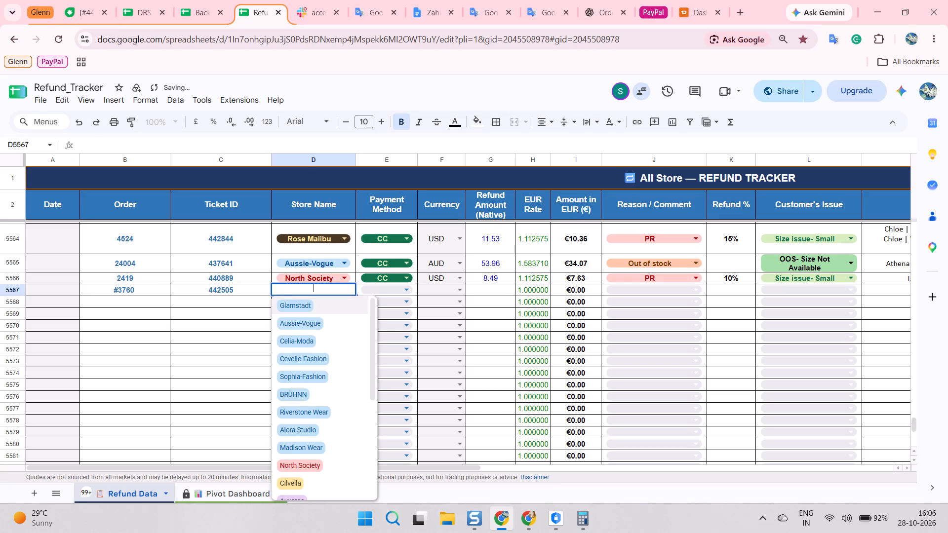
scroll(338, 352, down, 2)
scroll(313, 441, down, 3)
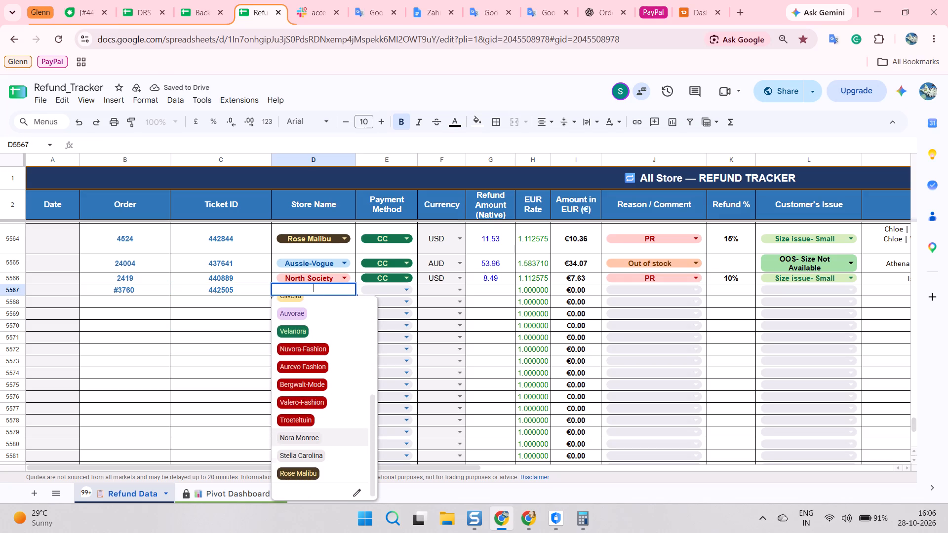
scroll(309, 426, up, 2)
scroll(306, 334, up, 1)
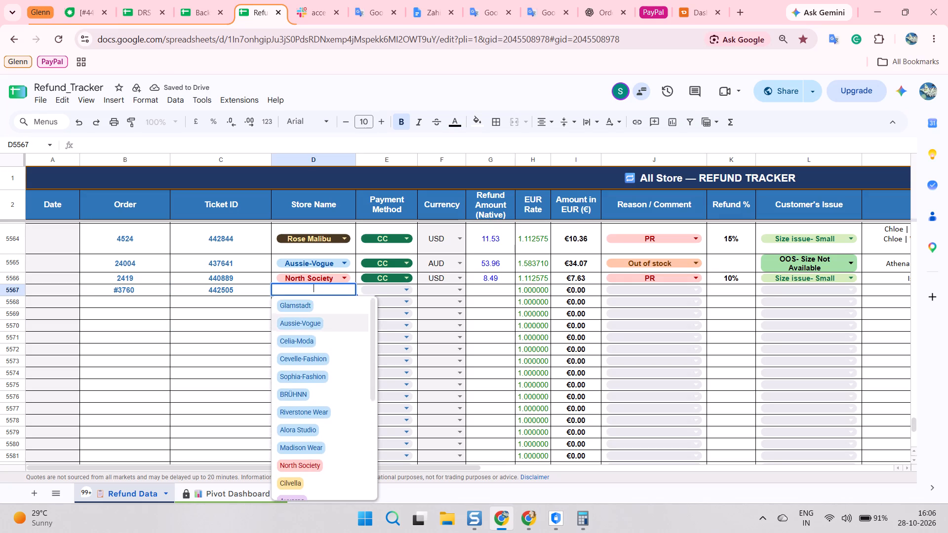
scroll(311, 332, down, 1)
click(304, 366)
Set the payment method to CC and the currency to GBP, checking the payment details in the Shopify order.
click(396, 290)
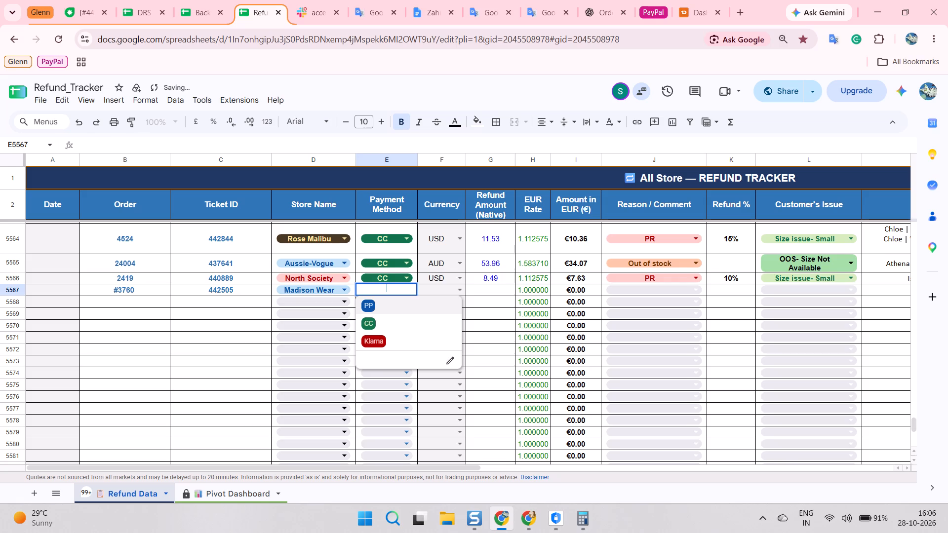
click(373, 326)
key(alt+Tab)
scroll(586, 221, down, 2)
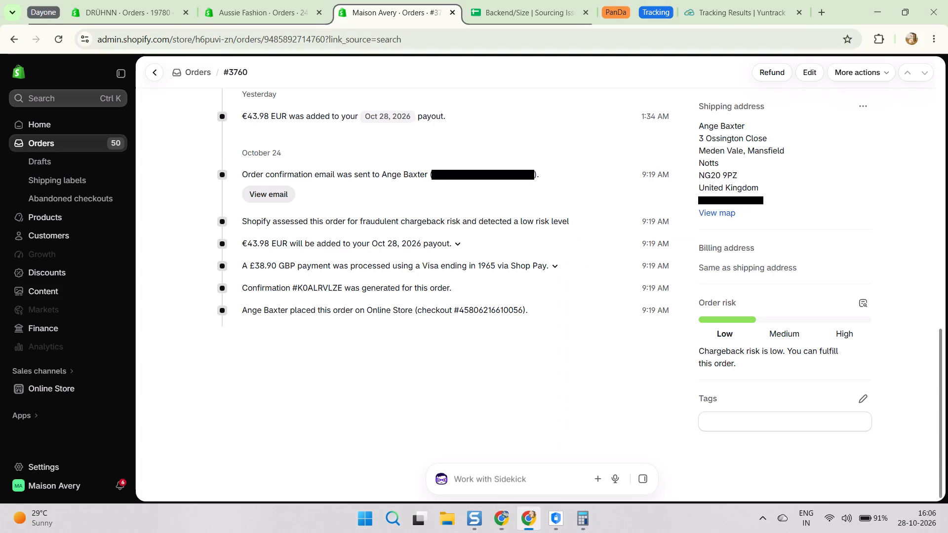
scroll(590, 231, up, 4)
scroll(590, 233, down, 3)
scroll(581, 225, up, 5)
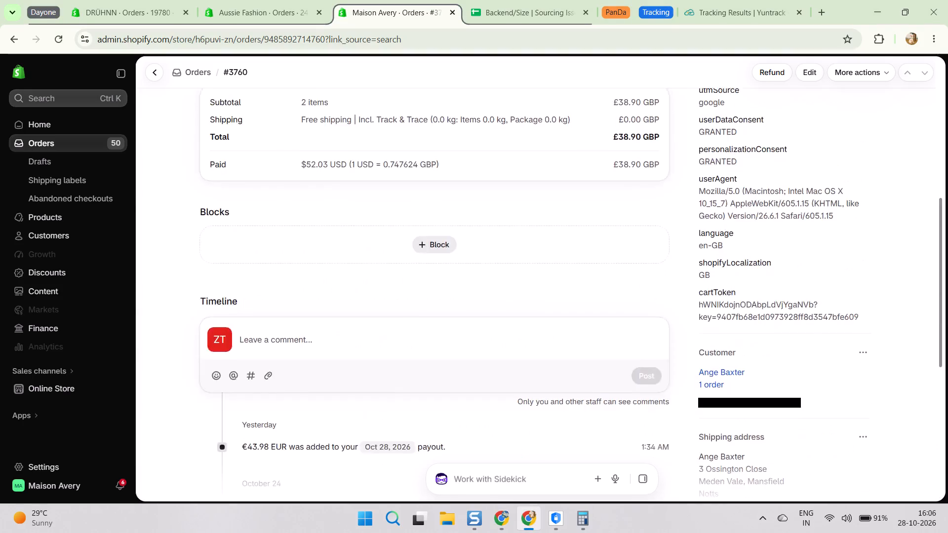
key(alt+Tab)
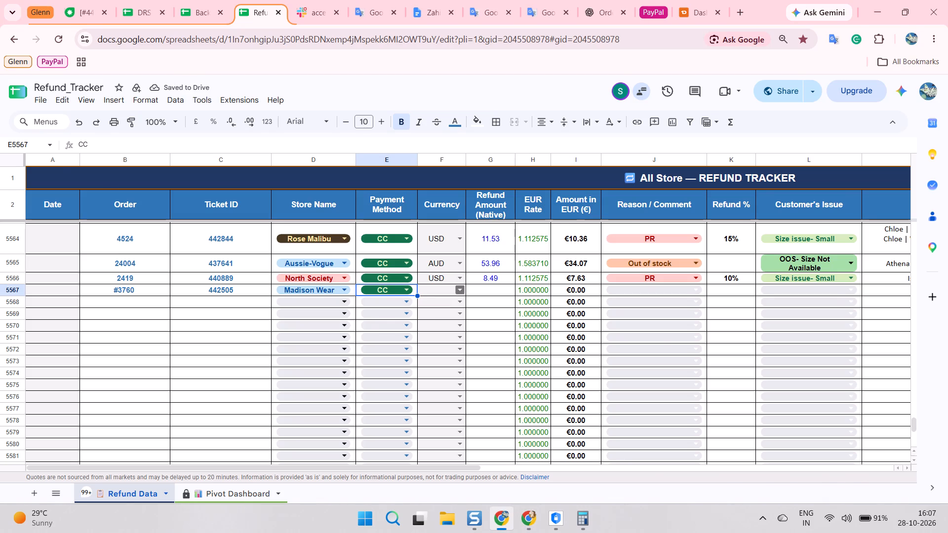
key(alt+Tab)
key(alt+Tab)
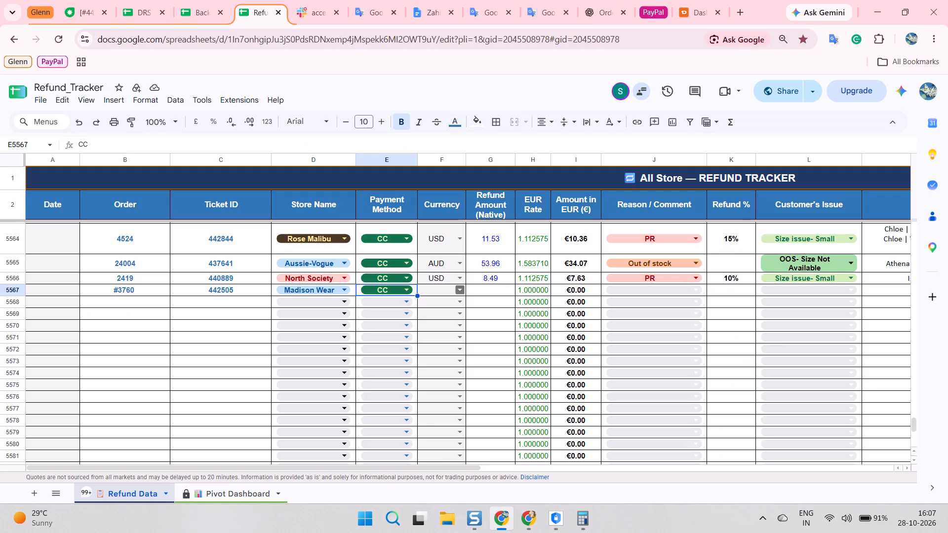
click(459, 293)
click(433, 332)
Check the total in the Shopify order and enter 38.90 as the native refund amount in row 5567.
click(495, 292)
key(alt+Tab)
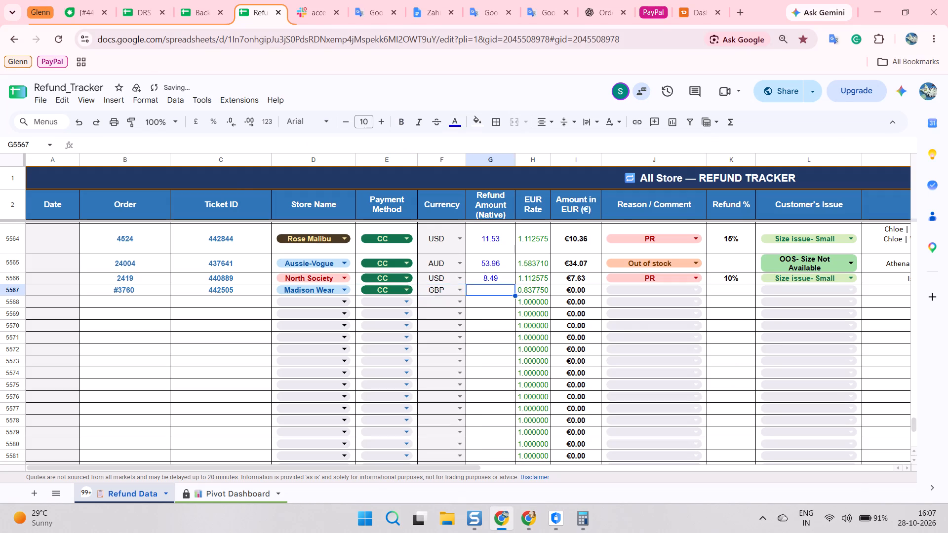
scroll(534, 281, down, 3)
scroll(550, 276, up, 2)
key(alt+Tab)
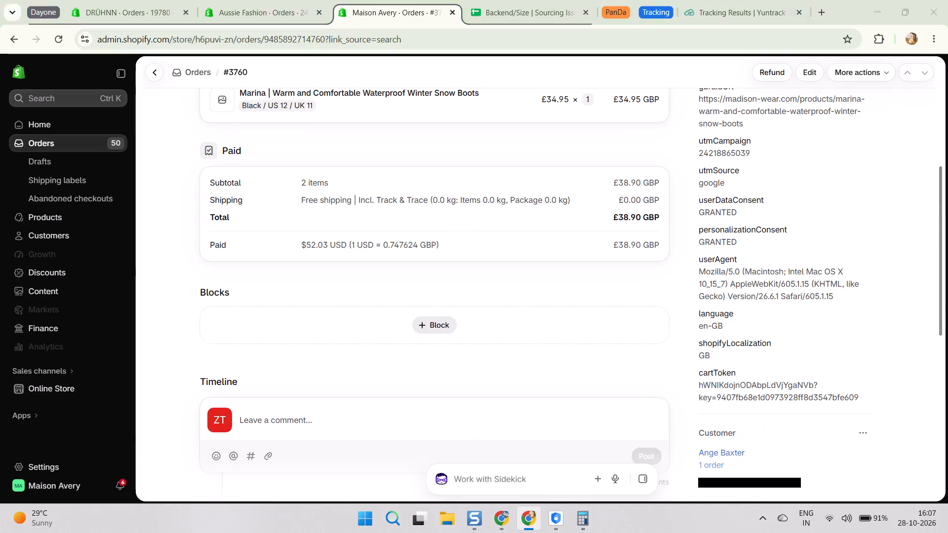
click(492, 307)
double_click(490, 291)
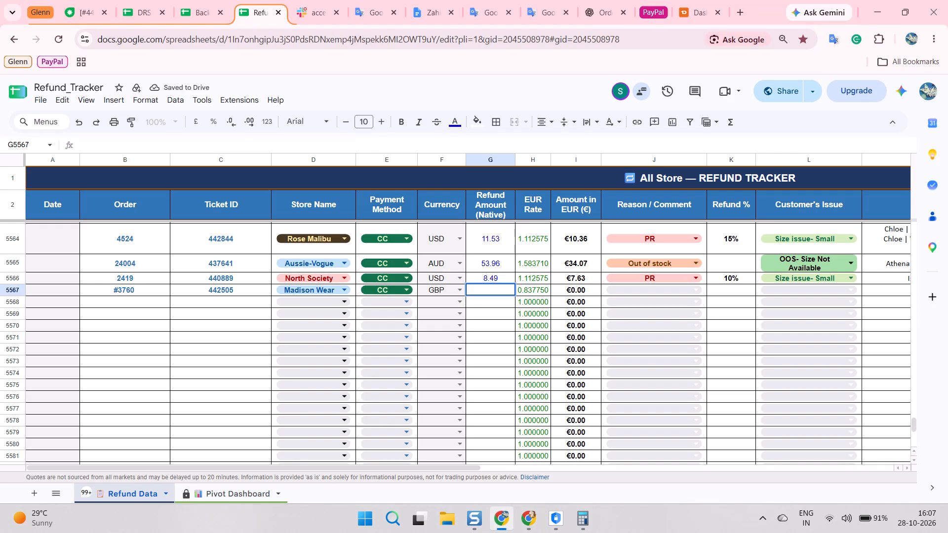
text(38.90)
key(Return)
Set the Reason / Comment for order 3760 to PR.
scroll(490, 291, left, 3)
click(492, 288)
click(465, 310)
double_click(573, 296)
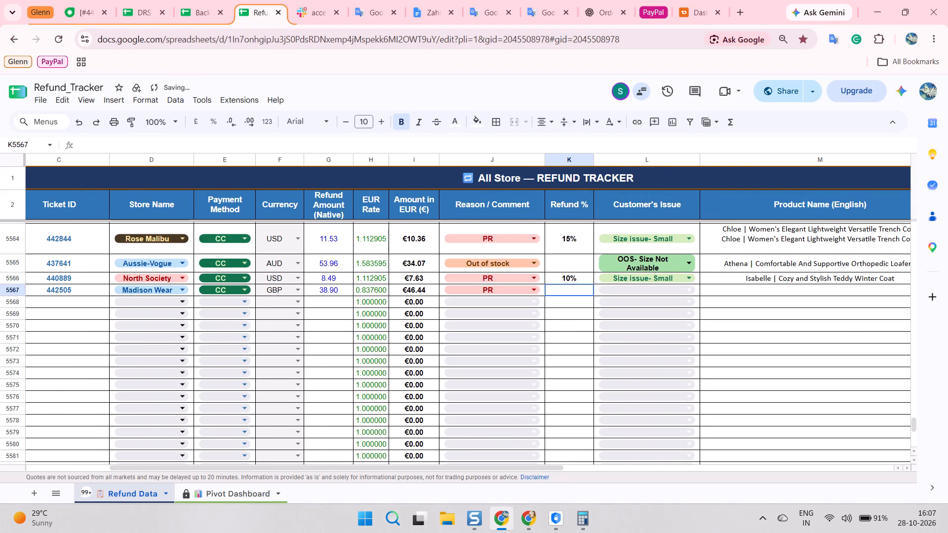
double_click(573, 291)
text(100%)
key(Return)
click(489, 289)
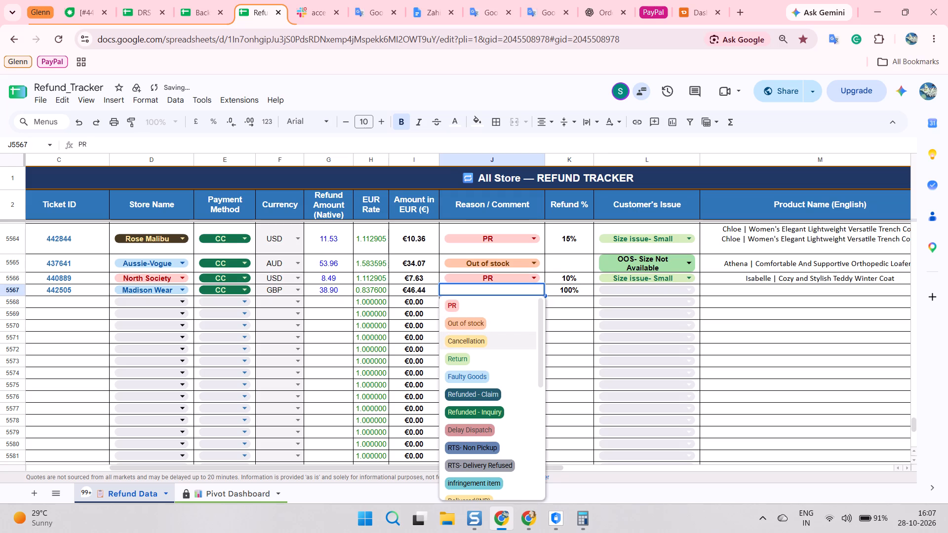
click(480, 314)
click(633, 289)
scroll(646, 363, down, 5)
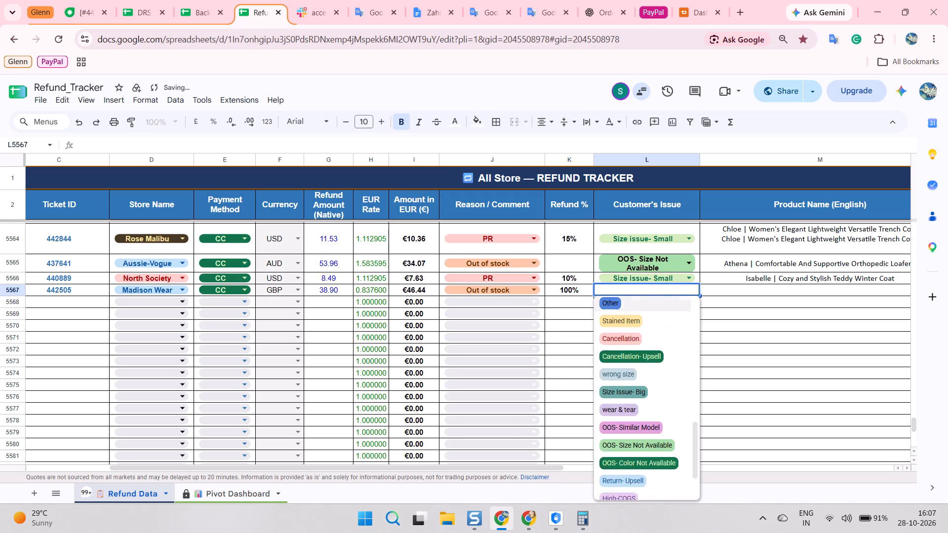
scroll(647, 362, down, 8)
scroll(653, 404, down, 1)
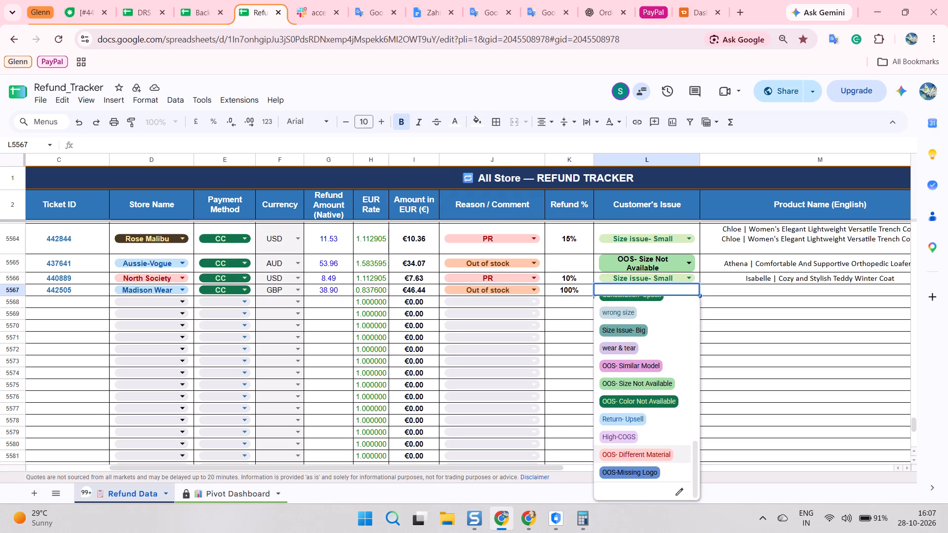
click(633, 386)
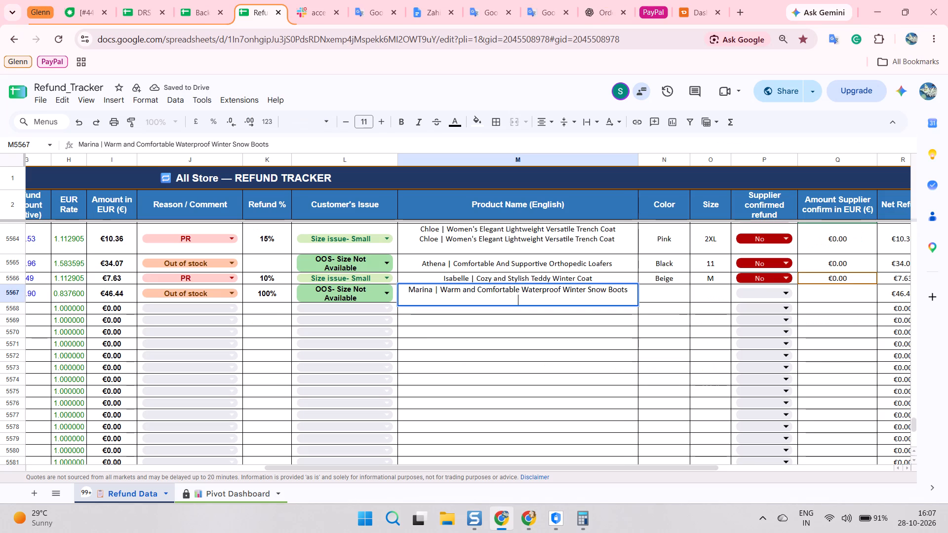
click(489, 319)
Enter Black as the product color in row 5567.
key(alt+Tab)
key(alt+Tab)
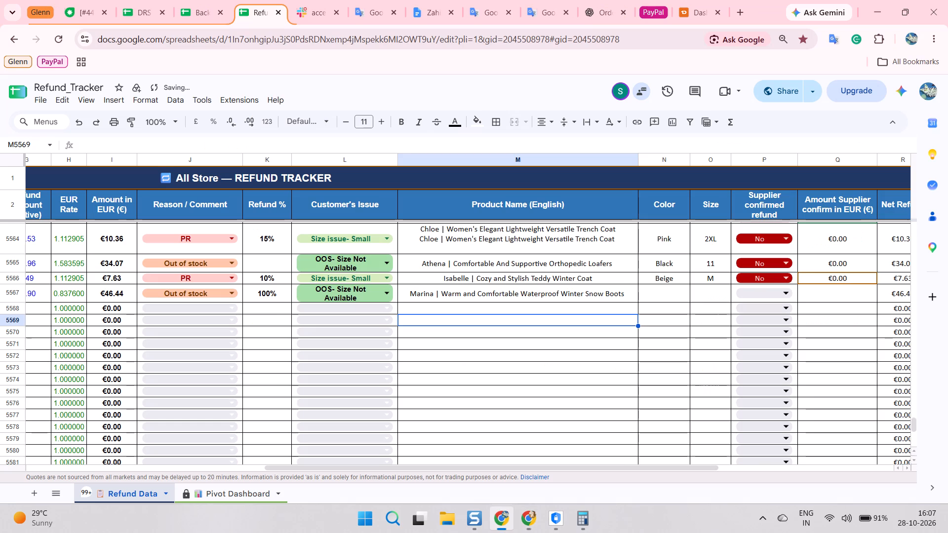
key(b)
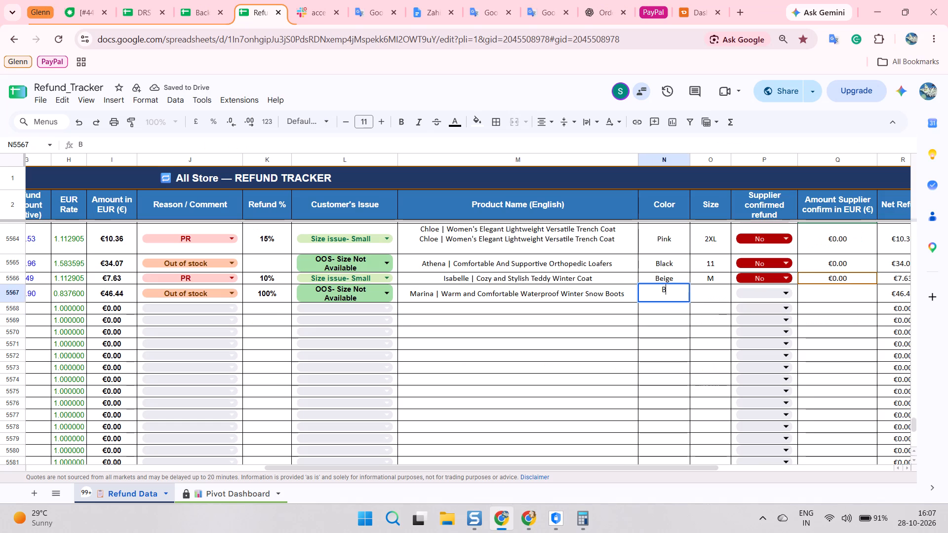
key(BackSpace)
key(Return)
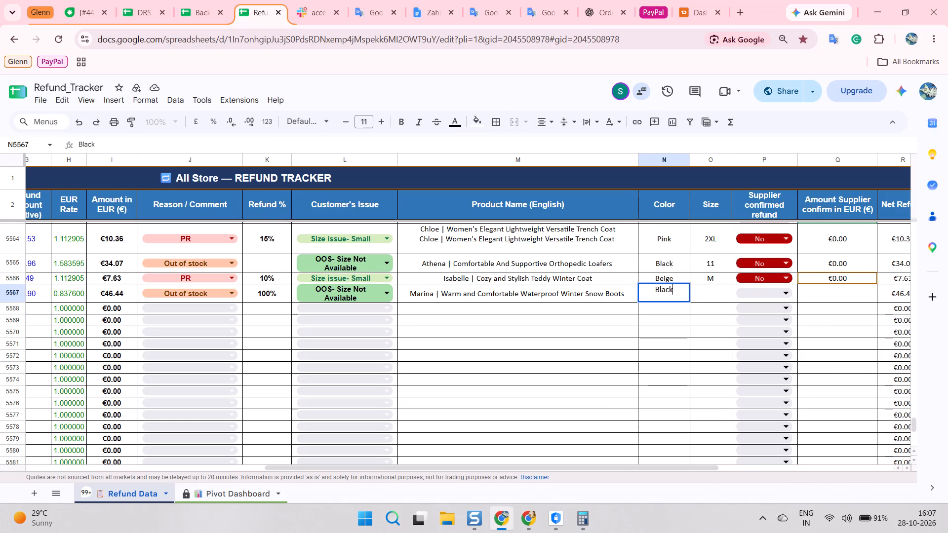
Check the boots' size in the Shopify order and enter US12/UK11 in row 5567's Size cell.
key(alt+Tab)
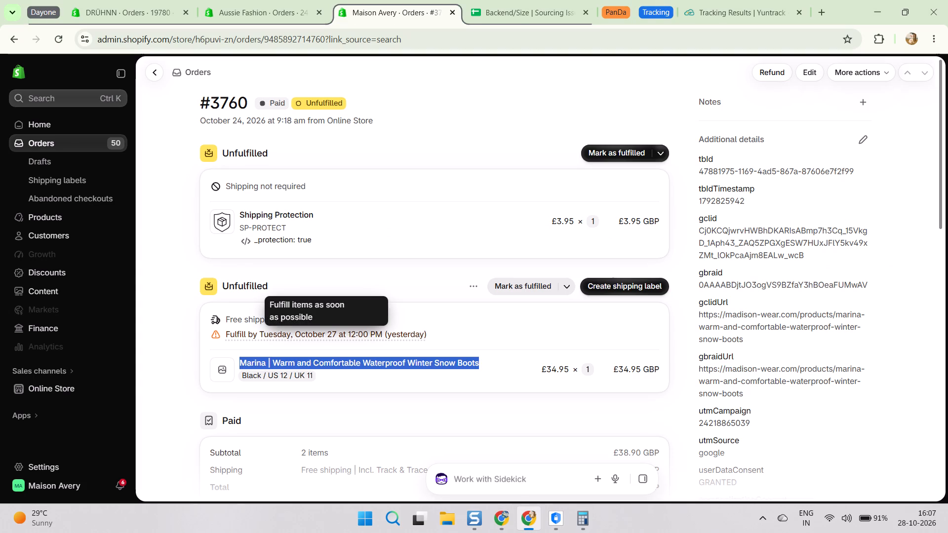
key(alt+Tab)
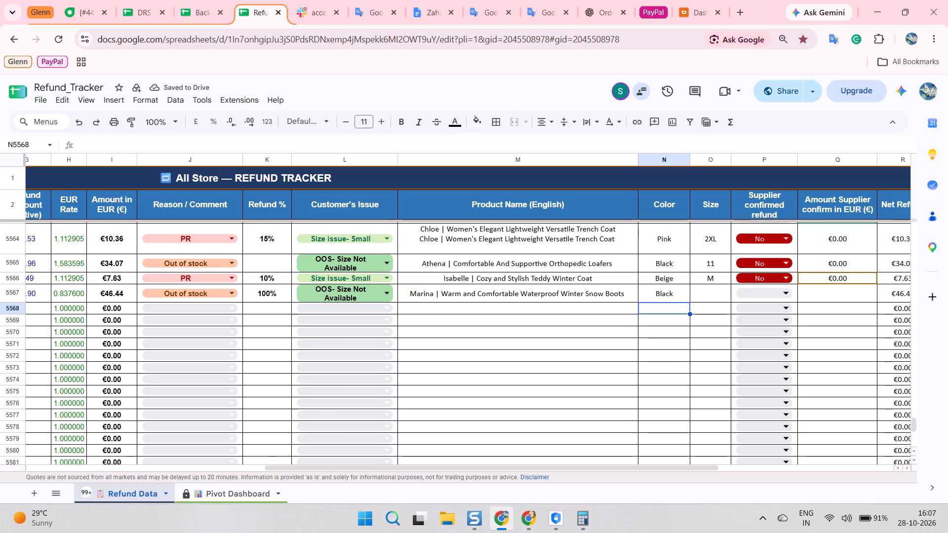
double_click(703, 293)
text(US12)
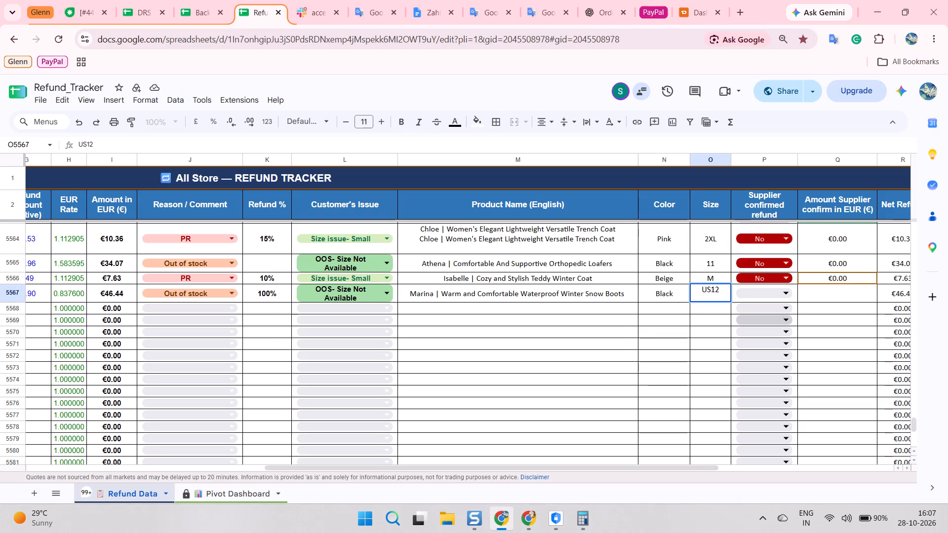
key(shift+question)
key(BackSpace)
key(slash)
key(alt+Tab)
key(alt+Tab)
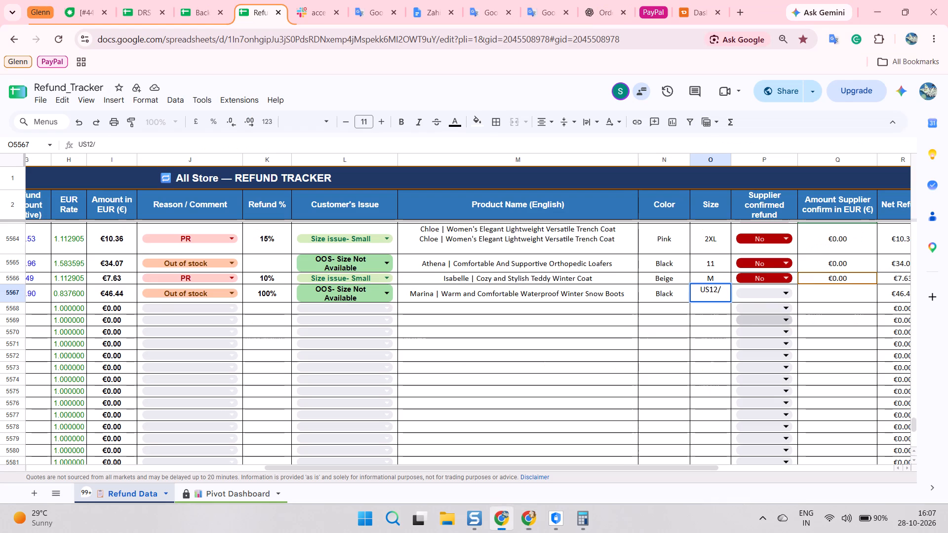
text(UK11)
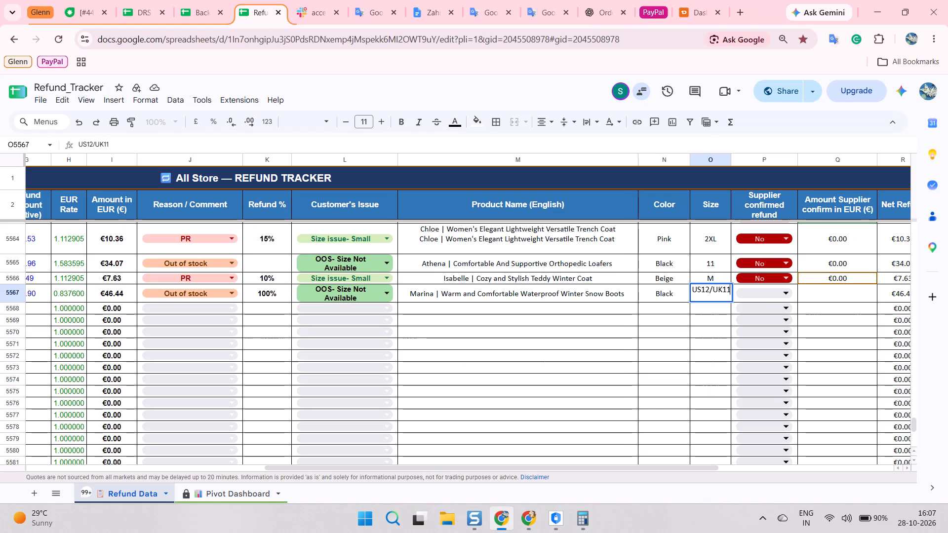
key(Return)
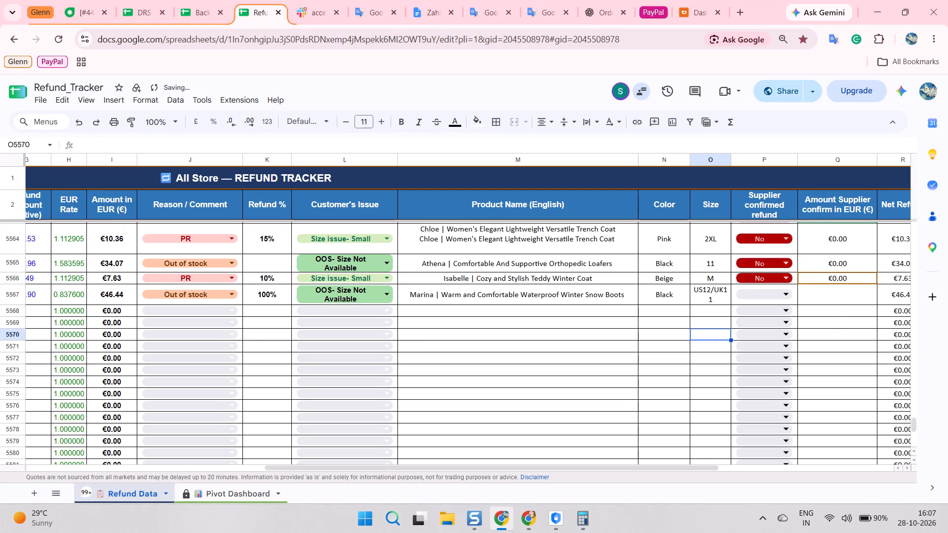
click(752, 291)
click(755, 317)
scroll(761, 314, left, 6)
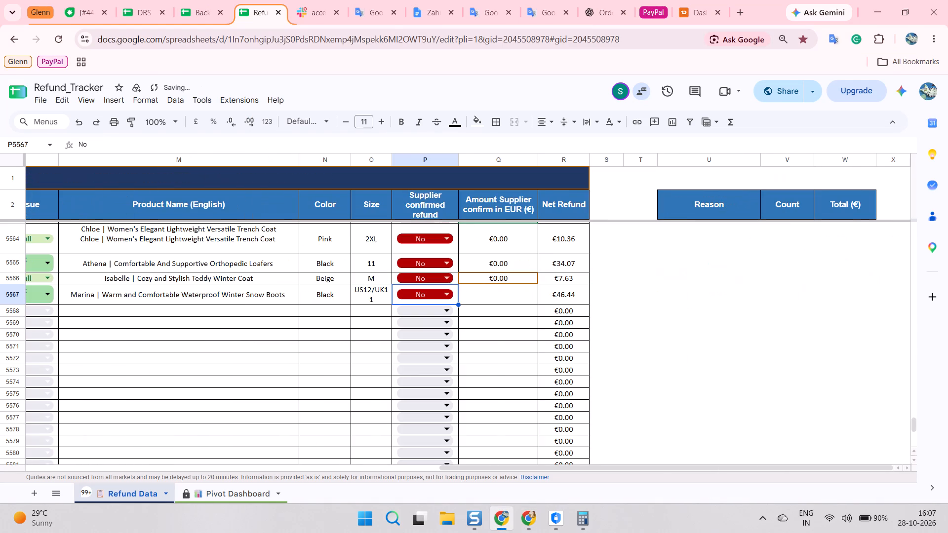
Fill row 5567's Amount Supplier confirm in EUR cell with the €0.00 from the row above.
click(508, 302)
key(ctrl+d)
click(505, 320)
scroll(541, 348, right, 11)
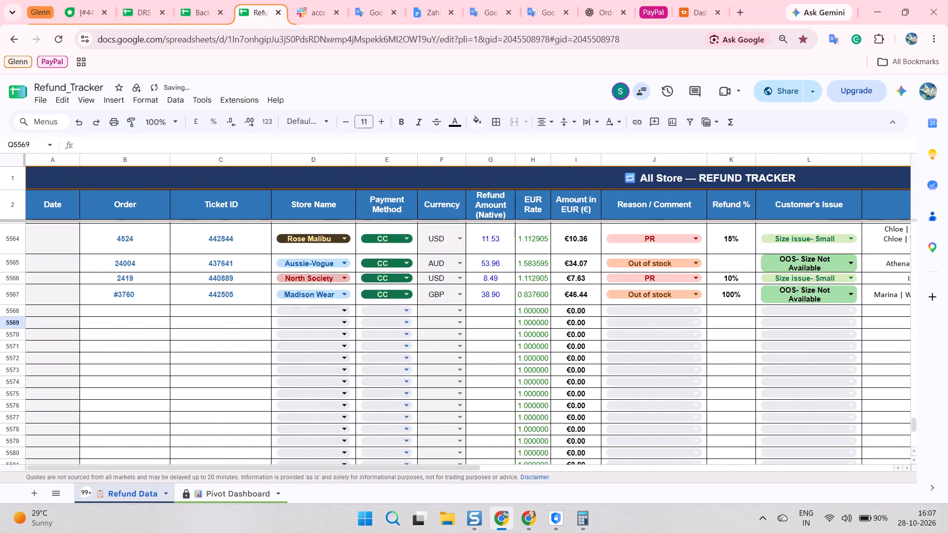
Copy ticket ID 442505 from Freshdesk into the next free cell under ZAHID on the Oct 28 sheet of DRS- October 2026.
click(80, 3)
key(ctrl+c)
key(ctrl+c)
click(145, 7)
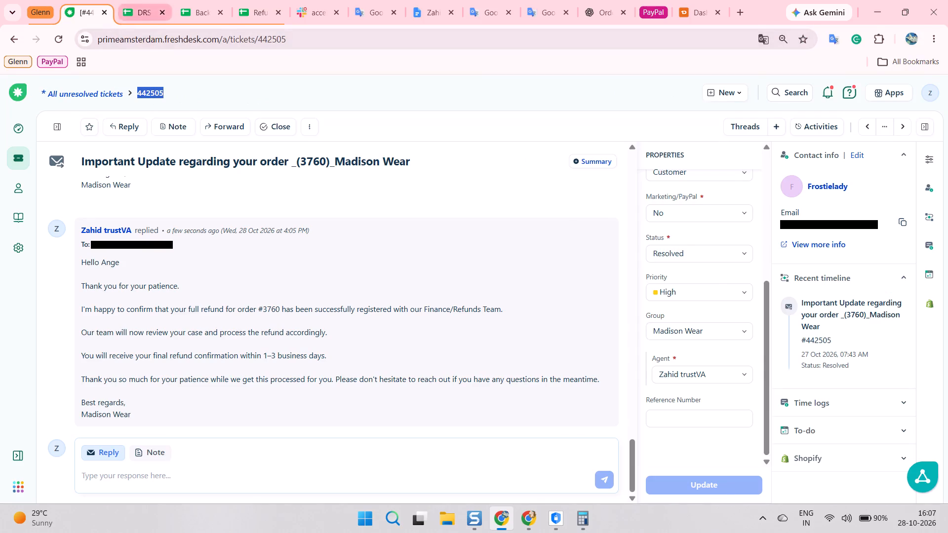
key(ctrl+v)
click(355, 249)
scroll(351, 250, right, 1)
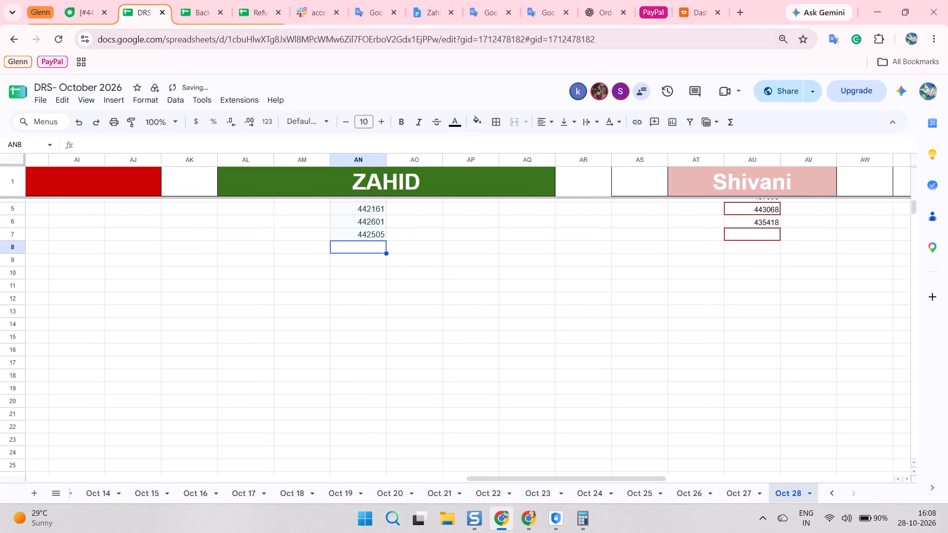
scroll(343, 255, left, 1)
Return to the unresolved tickets list in Freshdesk, look through it and open ticket 442117 from the Aussie Vogue group.
click(91, 0)
click(376, 305)
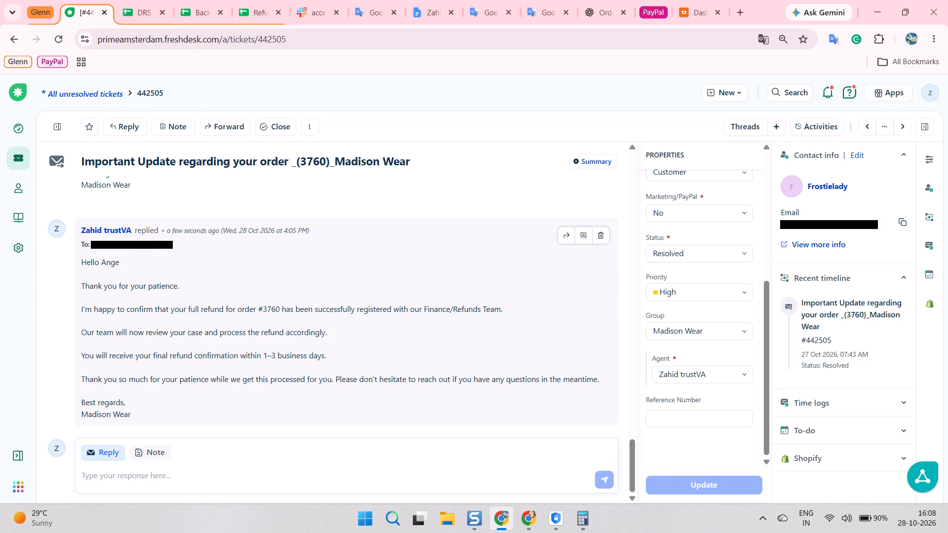
scroll(319, 262, down, 2)
click(280, 306)
click(19, 159)
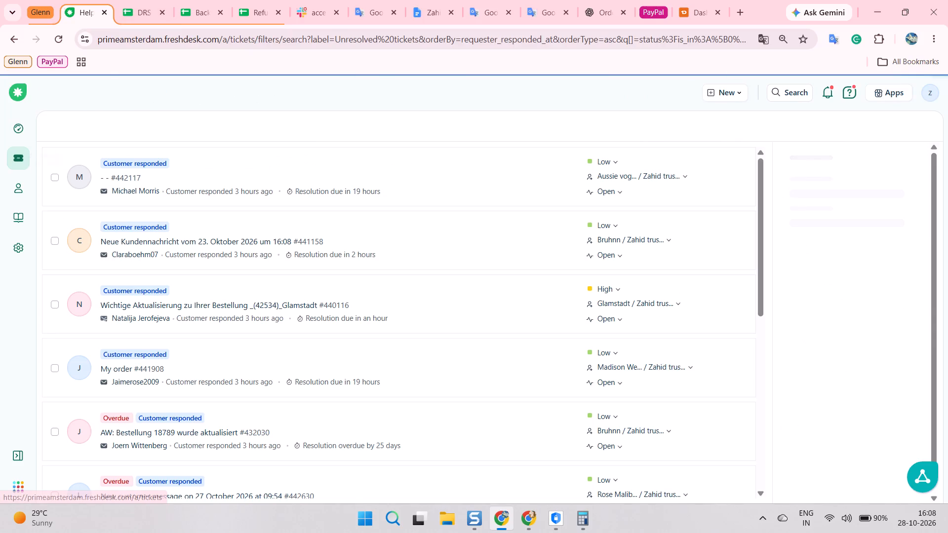
scroll(412, 269, down, 18)
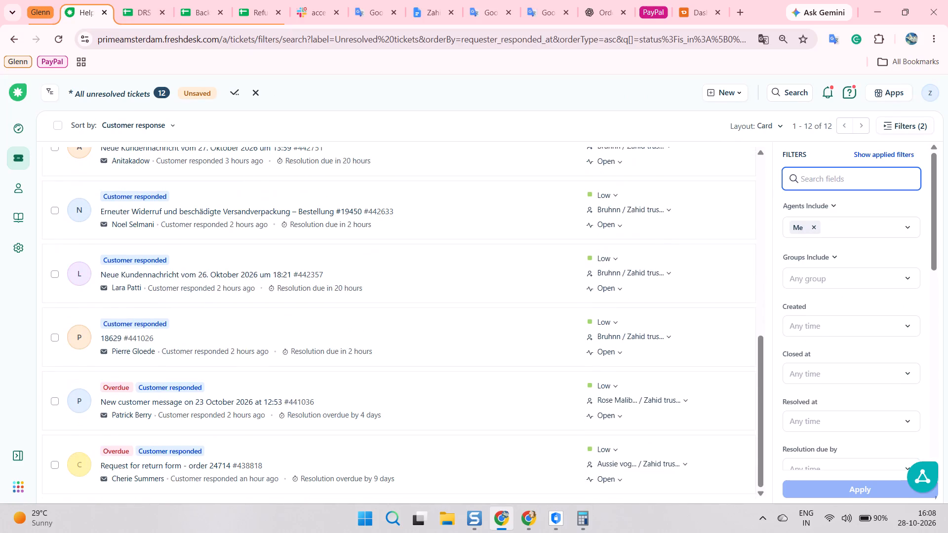
scroll(342, 267, down, 1)
scroll(348, 268, up, 9)
scroll(167, 198, up, 3)
click(125, 178)
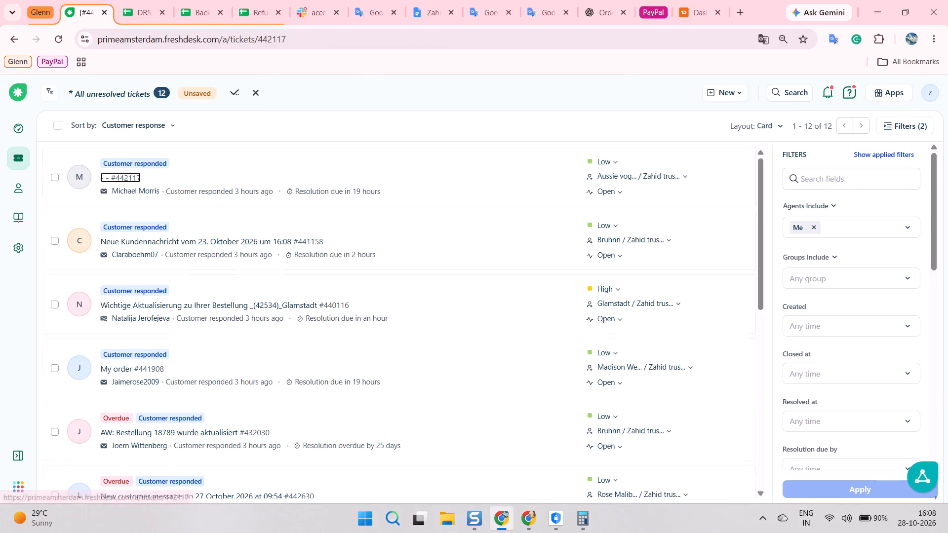
scroll(247, 249, down, 20)
scroll(247, 249, down, 2)
scroll(350, 299, up, 1)
scroll(371, 302, down, 2)
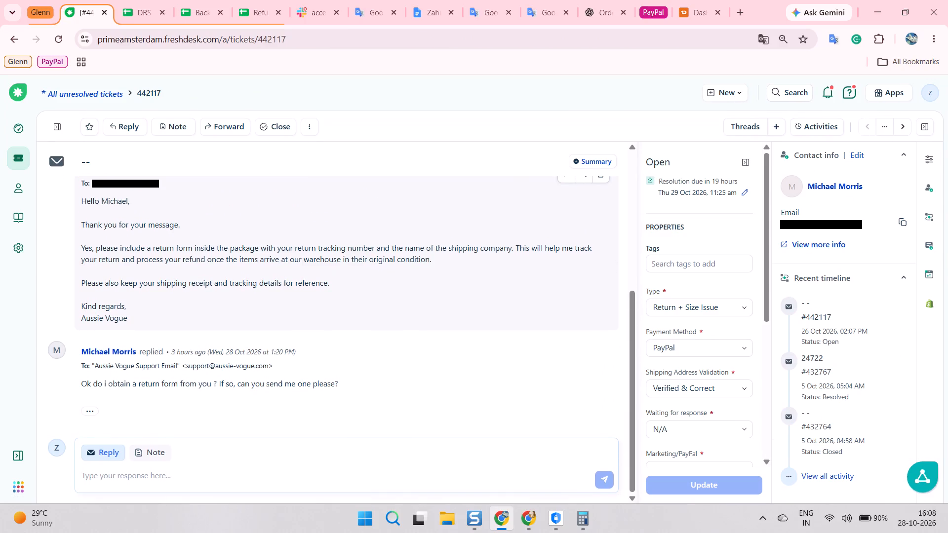
scroll(372, 295, up, 5)
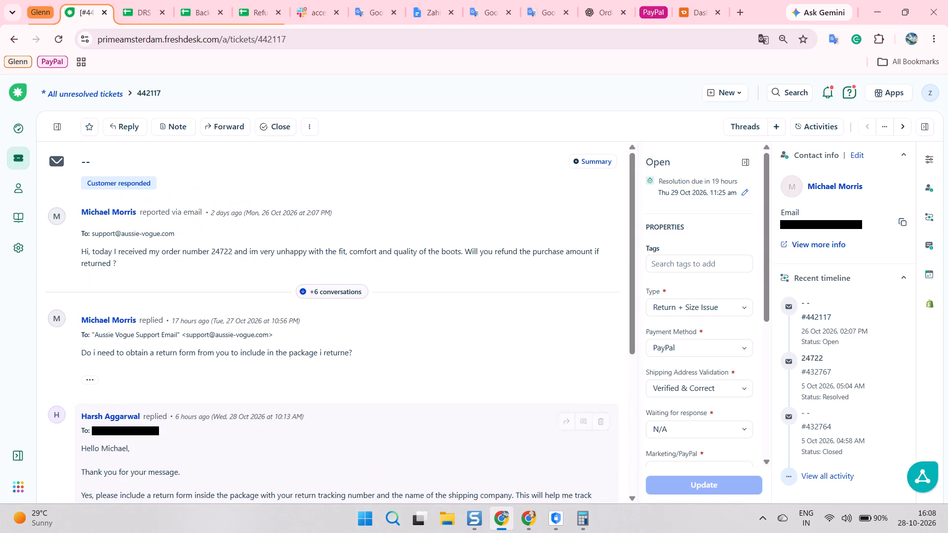
scroll(348, 299, up, 1)
click(335, 295)
scroll(321, 278, down, 3)
scroll(258, 272, up, 3)
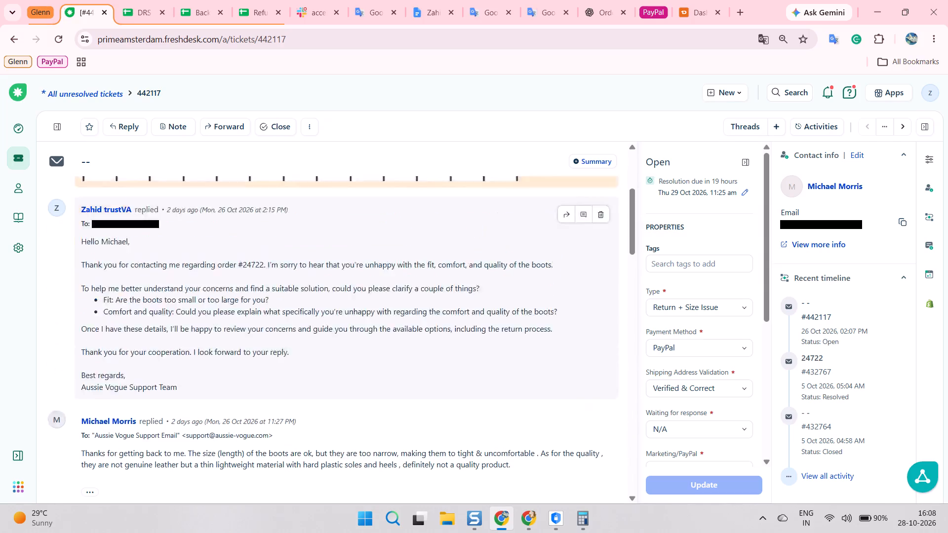
scroll(286, 265, down, 7)
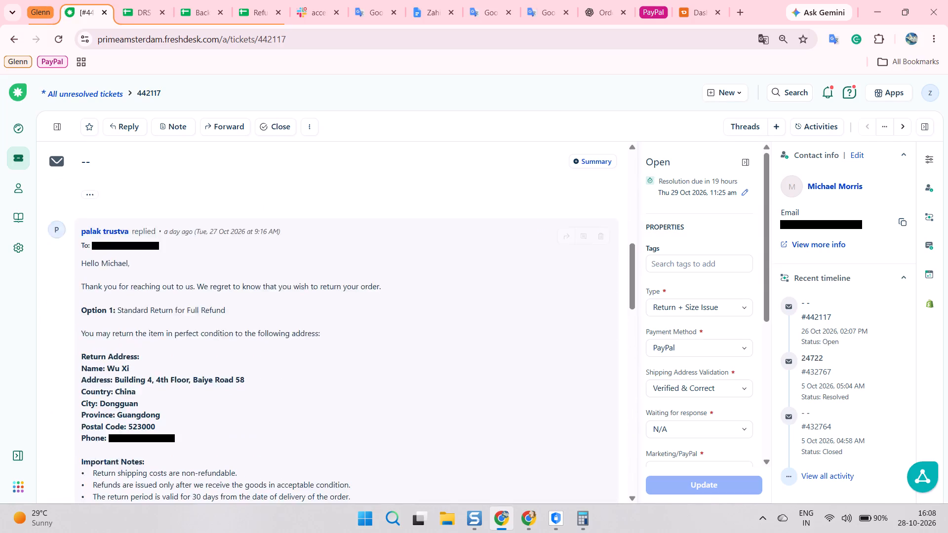
scroll(249, 263, down, 11)
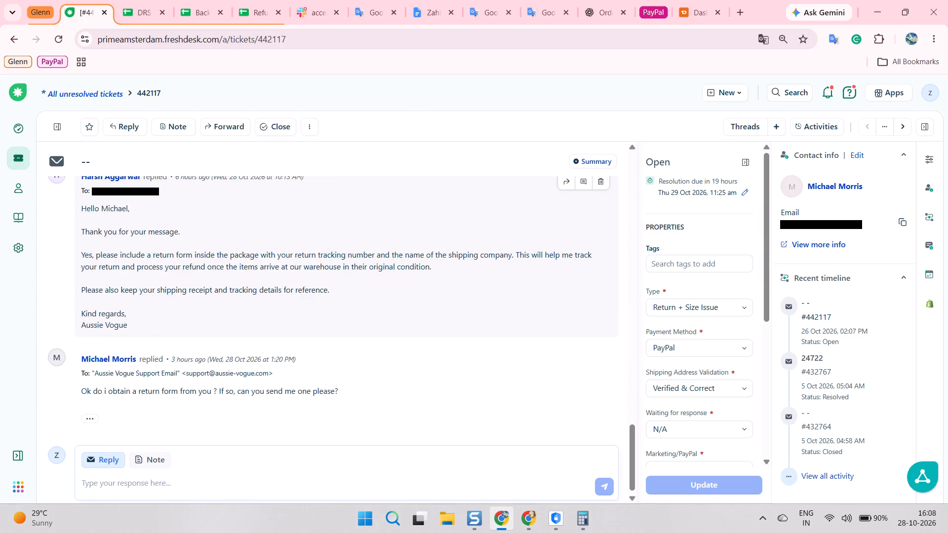
scroll(273, 268, up, 9)
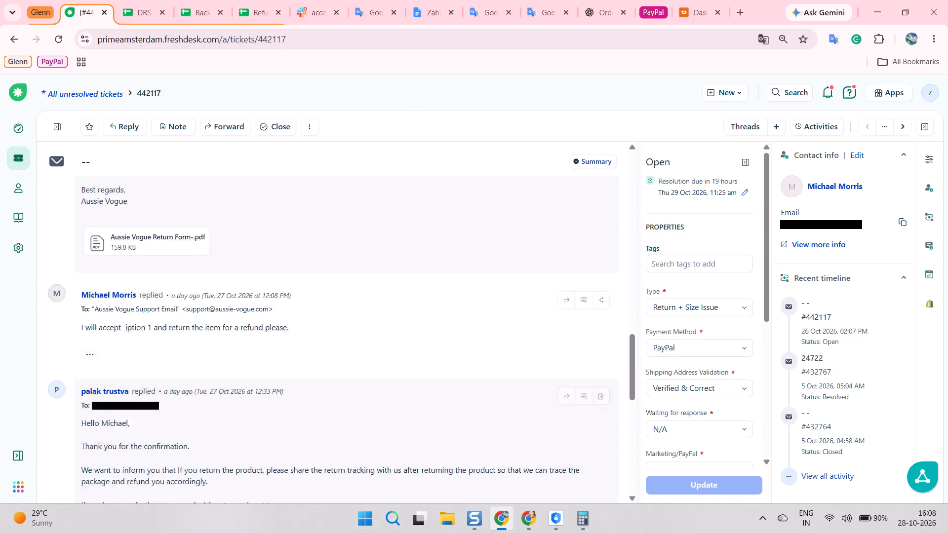
scroll(280, 269, up, 5)
scroll(293, 263, down, 3)
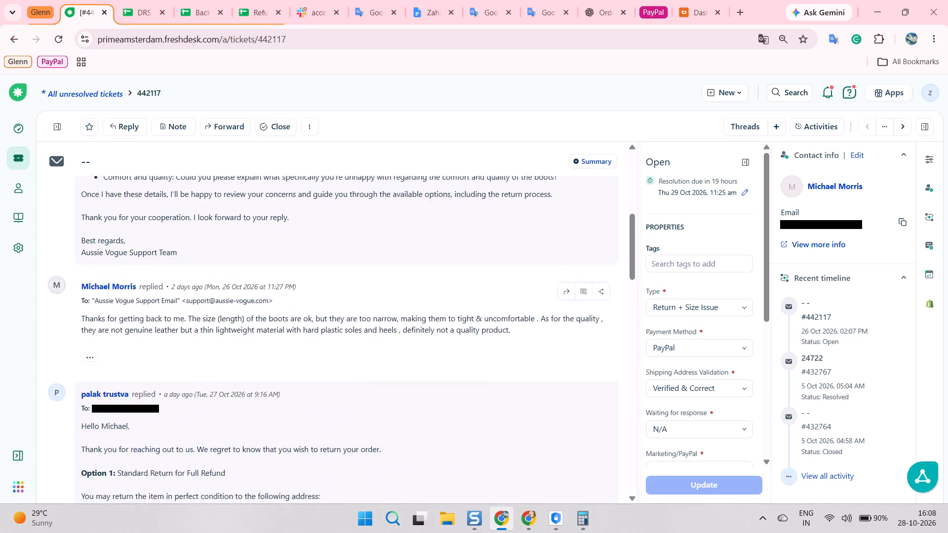
scroll(292, 256, down, 4)
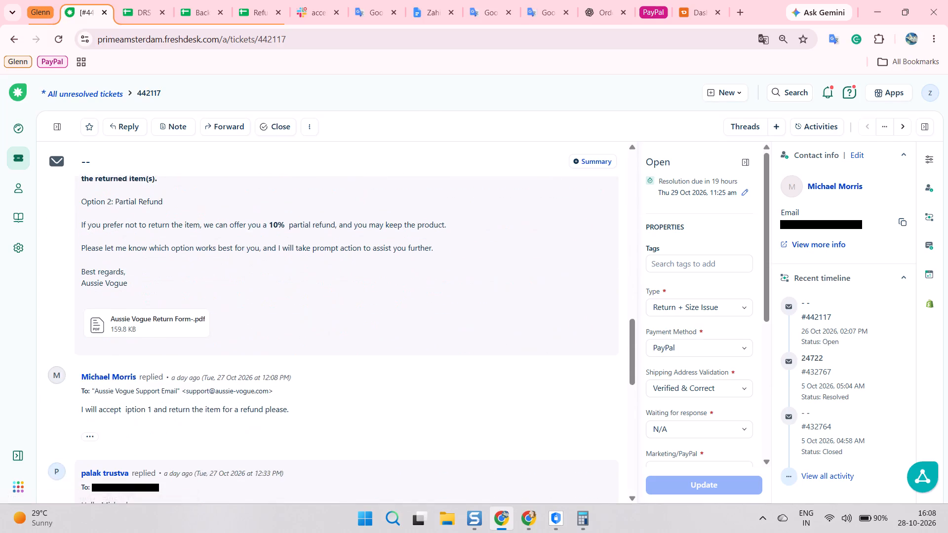
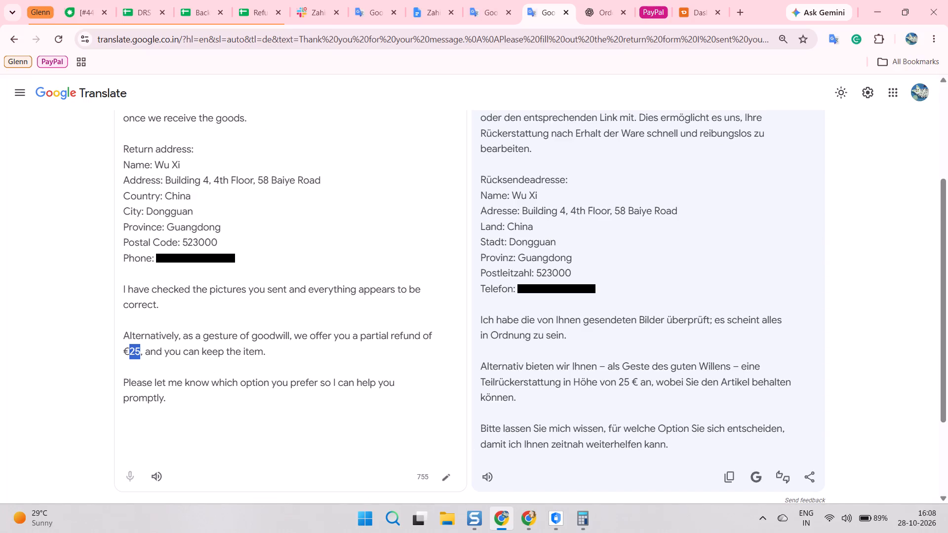
key(BackSpace)
key(BackSpace)
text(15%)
scroll(160, 340, up, 1)
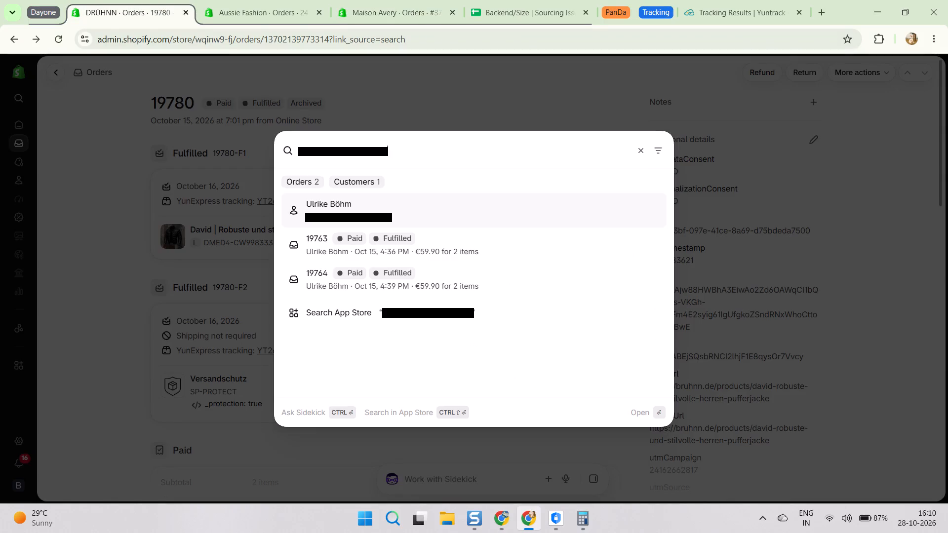
ctrl+click(317, 271)
click(19, 98)
key(ctrl+v)
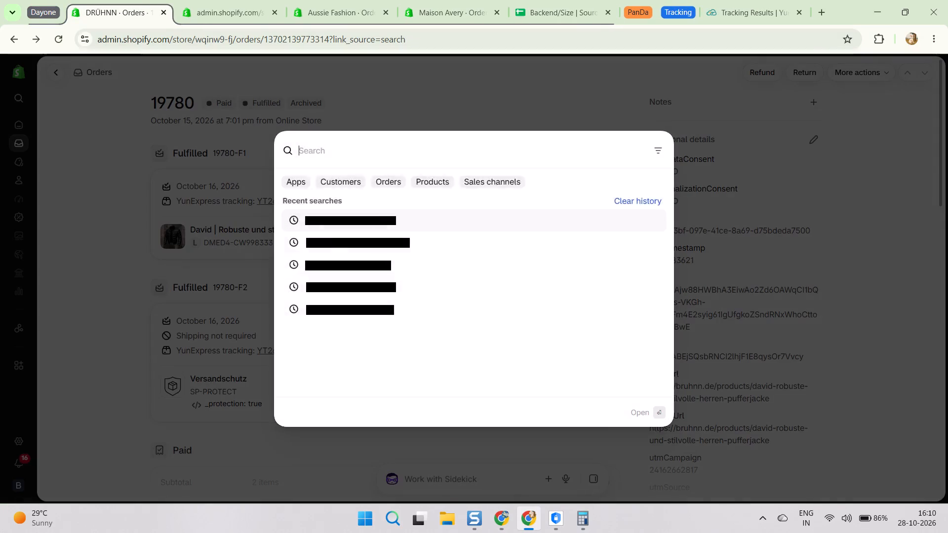
click(175, 0)
click(201, 7)
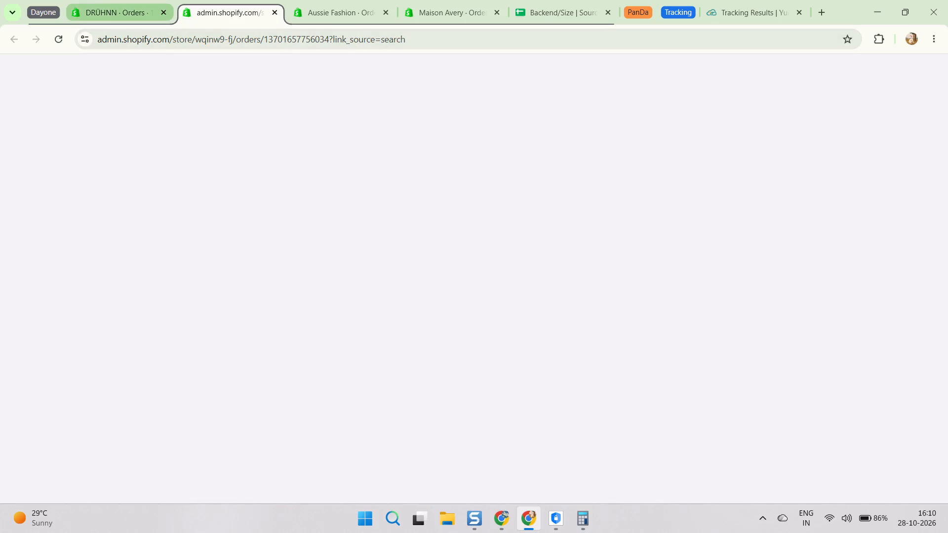
click(119, 3)
click(197, 11)
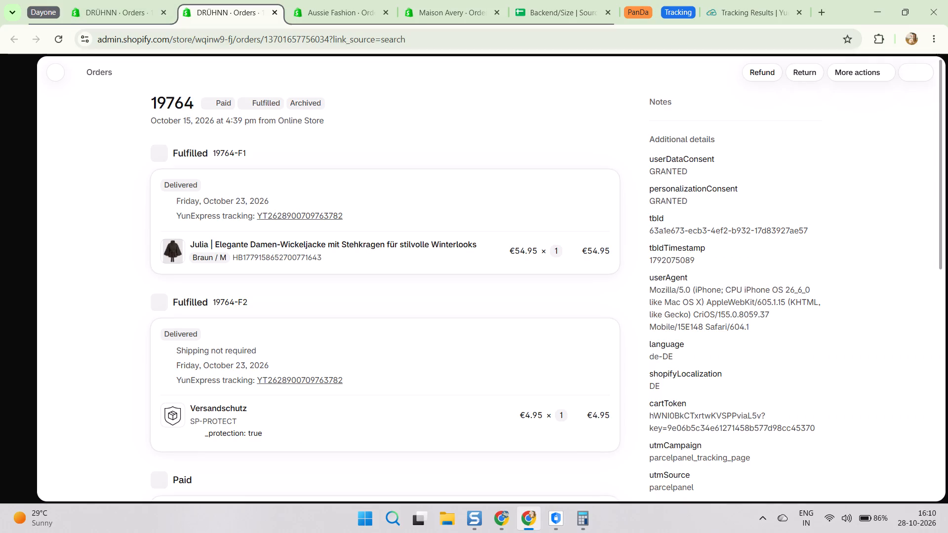
click(112, 6)
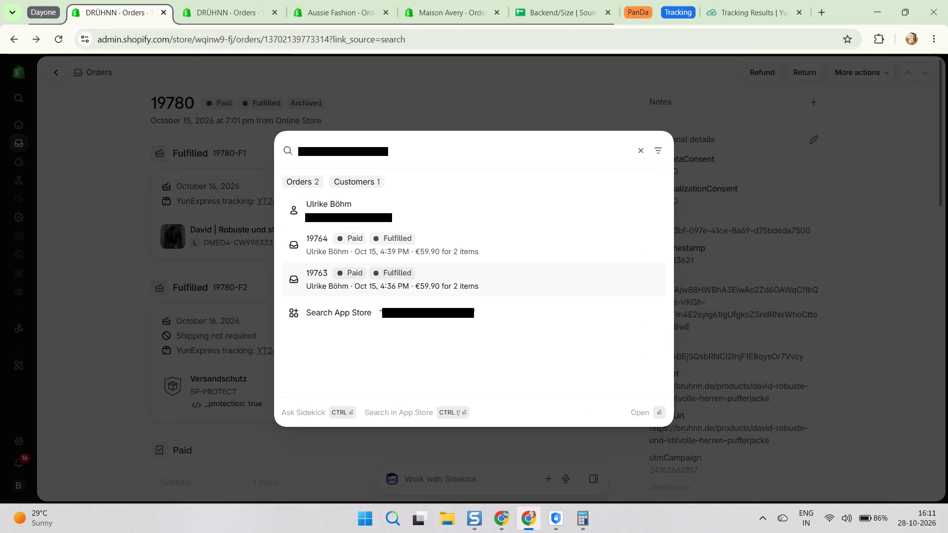
click(318, 273)
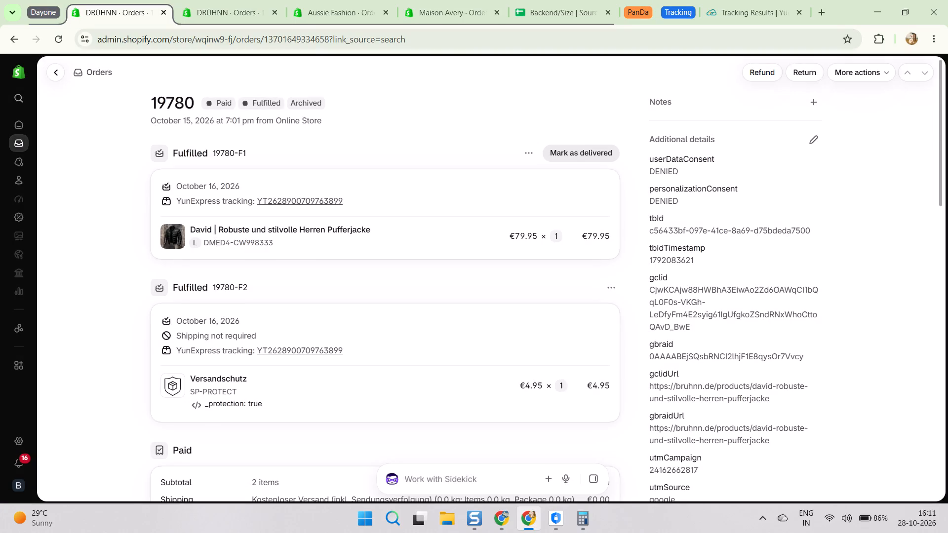
click(233, 0)
click(144, 0)
drag(218, 1, 220, 2)
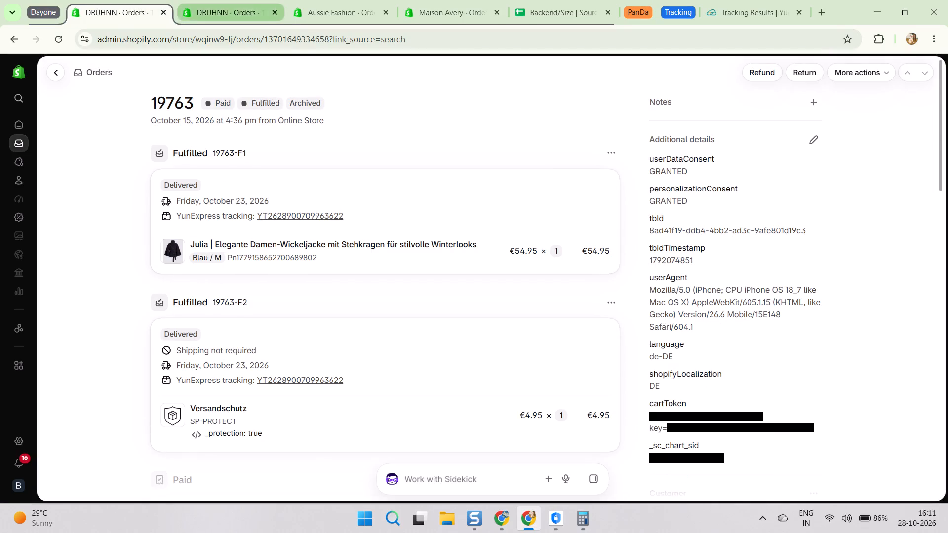
drag(220, 2, 222, 2)
click(139, 0)
click(226, 1)
click(149, 0)
key(alt+Tab)
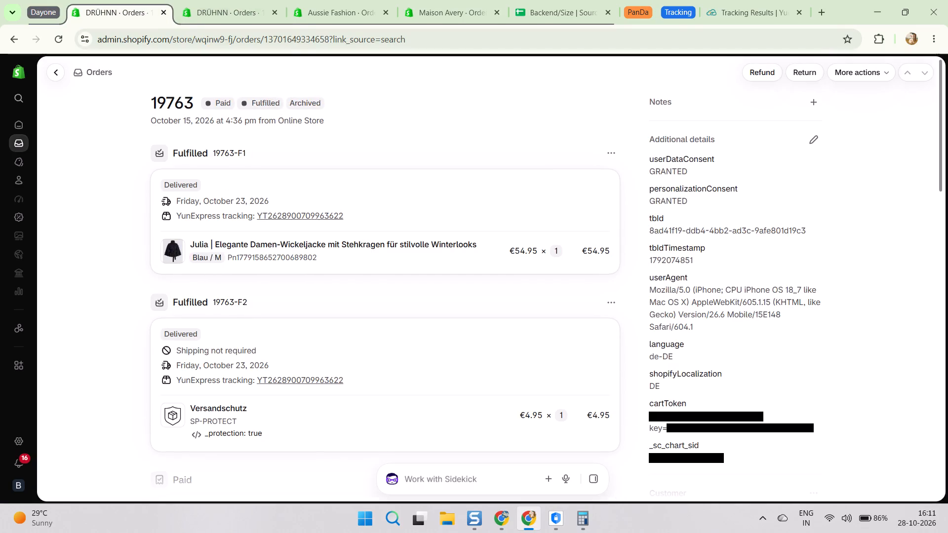
scroll(327, 278, down, 1)
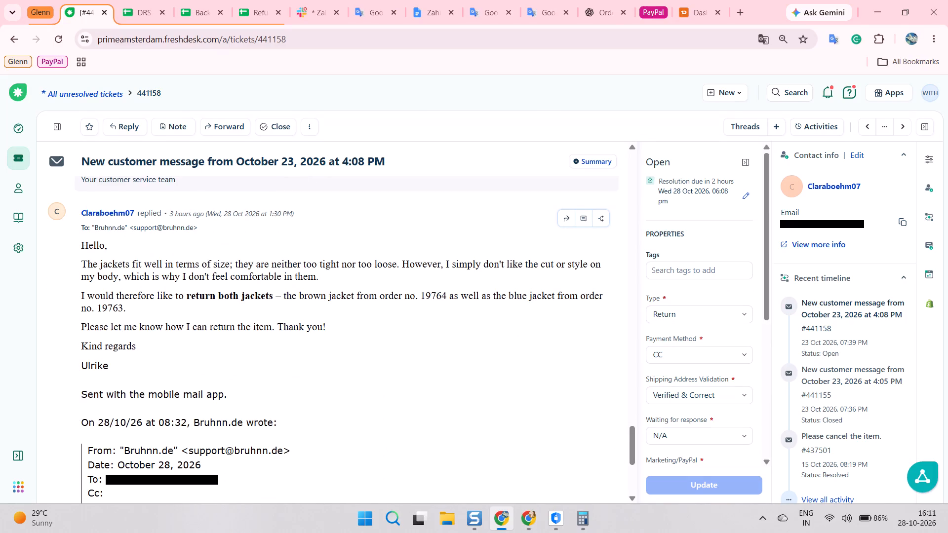
right_click(326, 240)
scroll(379, 356, down, 7)
click(408, 439)
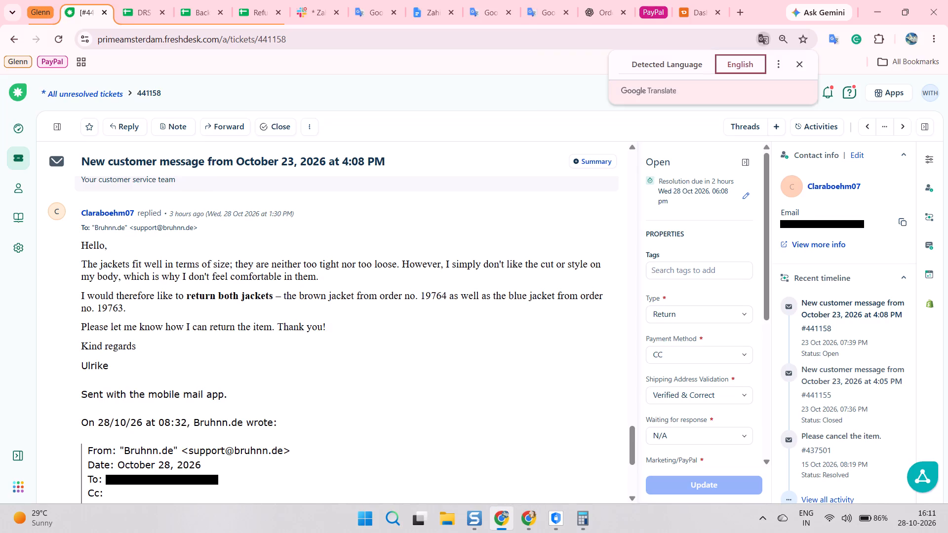
triple_click(683, 65)
click(683, 65)
click(287, 358)
click(283, 334)
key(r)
scroll(223, 308, down, 9)
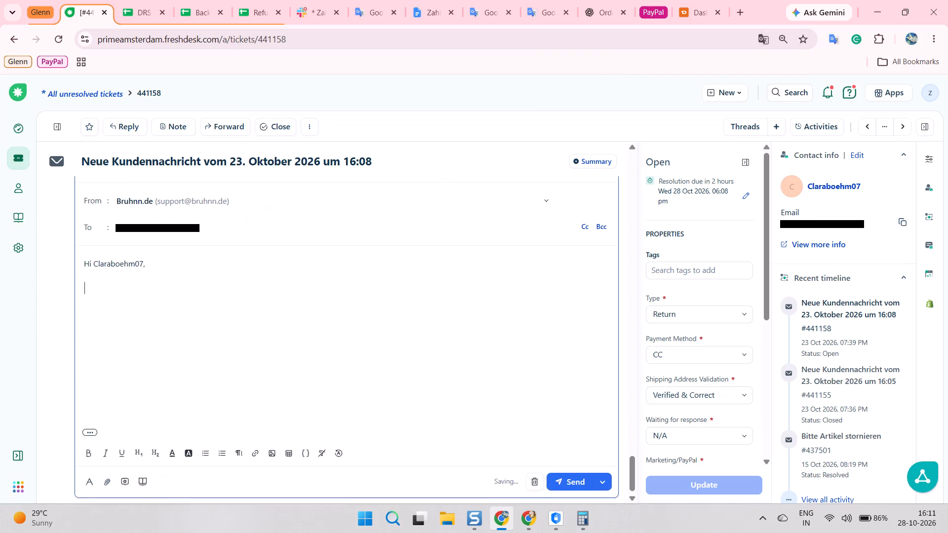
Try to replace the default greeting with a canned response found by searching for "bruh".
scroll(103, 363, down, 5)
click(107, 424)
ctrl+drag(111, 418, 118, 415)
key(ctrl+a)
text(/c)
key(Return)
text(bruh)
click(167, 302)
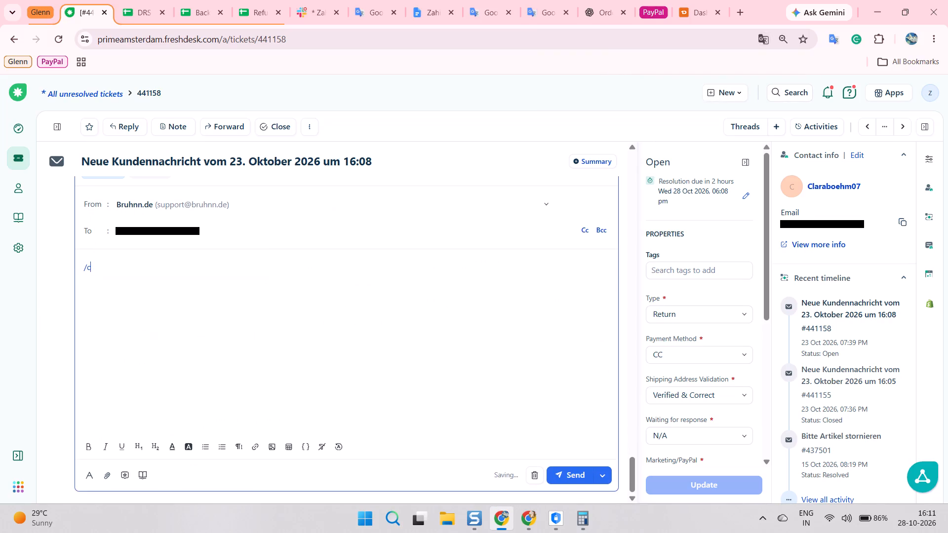
key(alt+Tab)
click(214, 0)
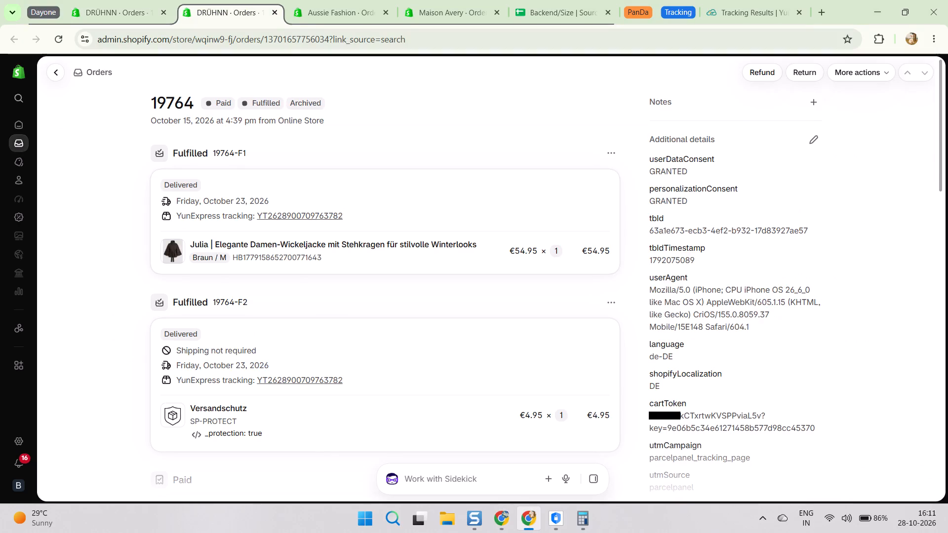
key(alt+Tab)
click(508, 529)
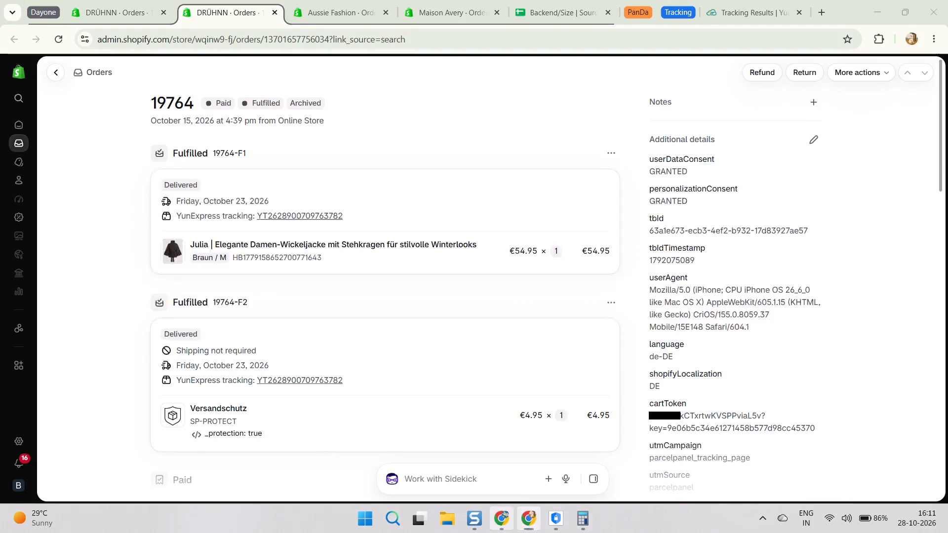
click(301, 348)
key(ctrl+a)
key(BackSpace)
key(BackSpace)
key(BackSpace)
key(BackSpace)
key(BackSpace)
key(BackSpace)
key(BackSpace)
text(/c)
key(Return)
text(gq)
click(183, 318)
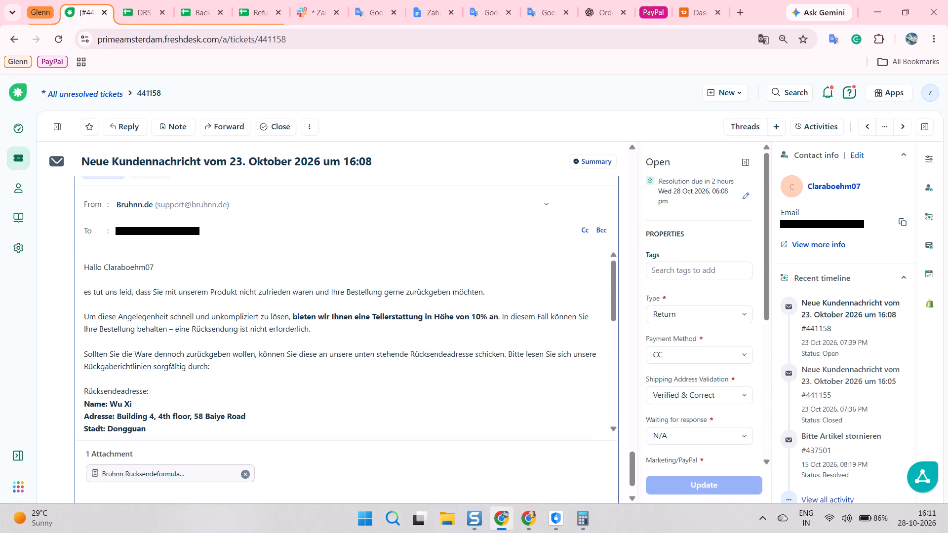
Translate the ticket page into English and copy the reply's sentences offering the 10% partial refund.
right_click(472, 113)
scroll(528, 280, down, 4)
click(535, 367)
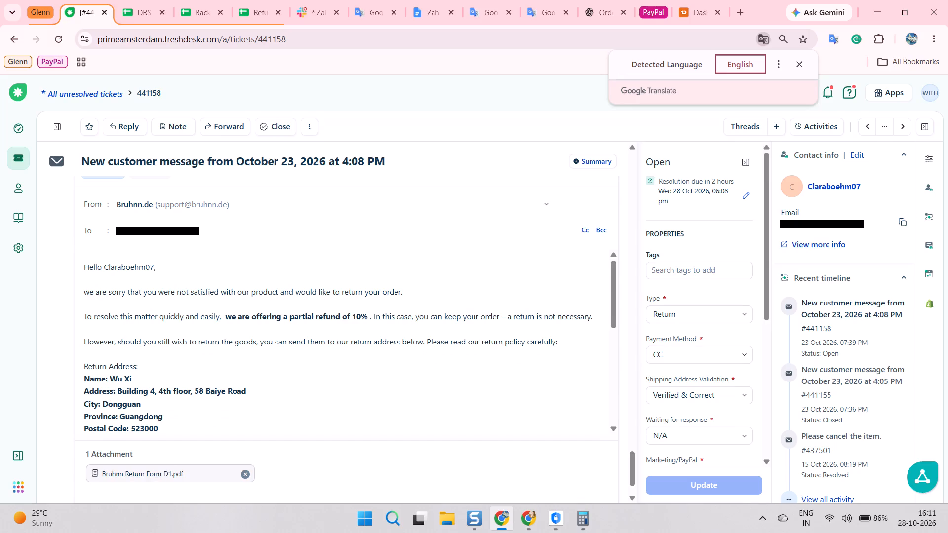
click(643, 65)
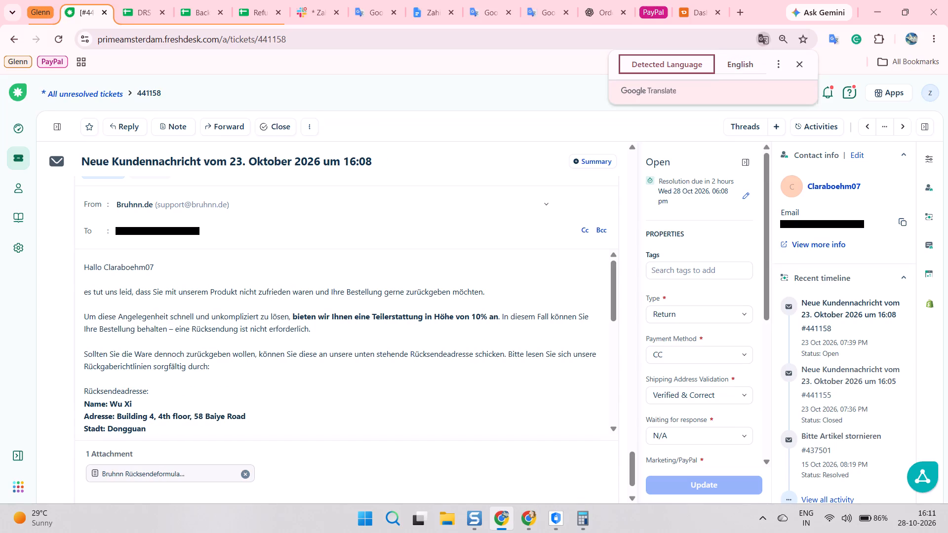
click(737, 62)
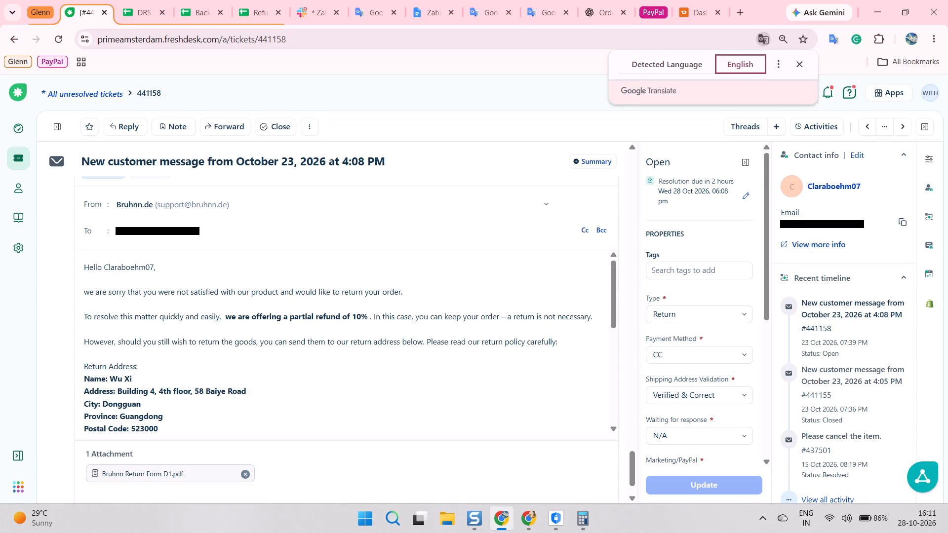
triple_click(346, 314)
key(ctrl+c)
key(ctrl+c)
key(ctrl+c)
key(ctrl+c)
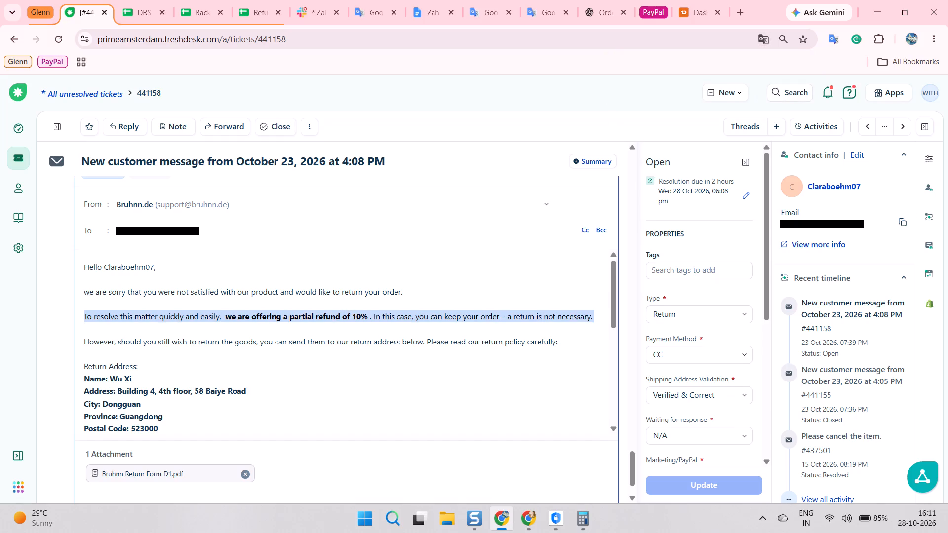
Restore the ticket page to its original German.
click(489, 136)
right_click(493, 116)
scroll(526, 284, down, 4)
click(562, 377)
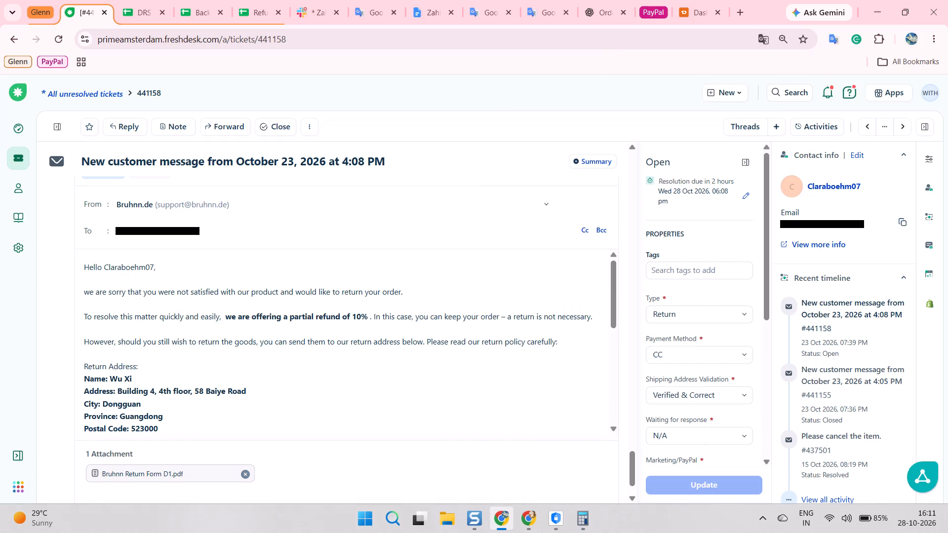
double_click(659, 70)
click(512, 129)
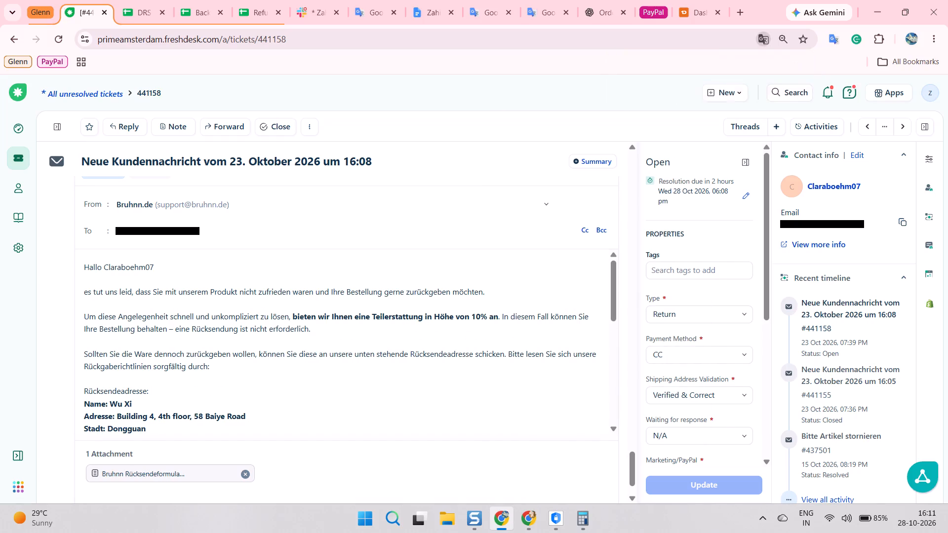
Paste the refund passage into Google Translate, add "per order" after "10%", and copy the German translation.
click(552, 0)
scroll(426, 152, up, 7)
key(ctrl+v)
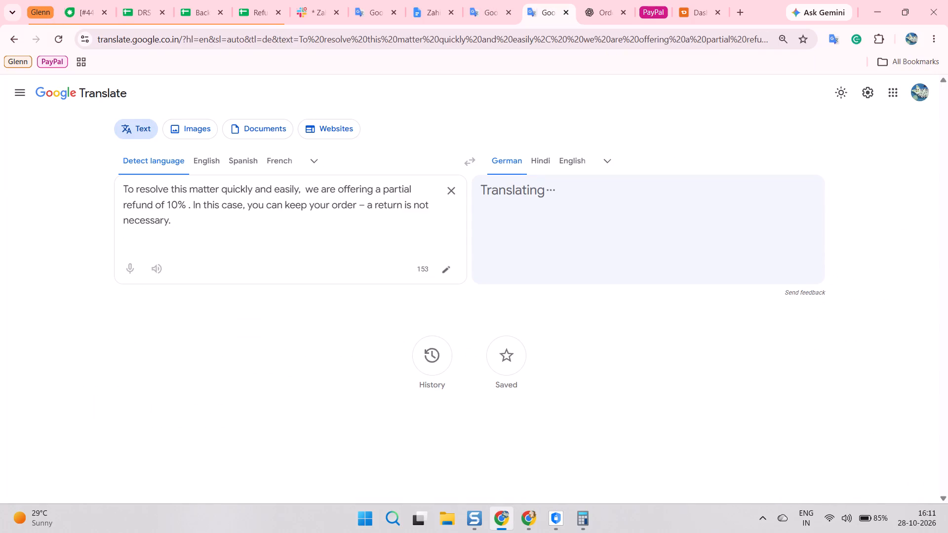
key(BackSpace)
click(186, 205)
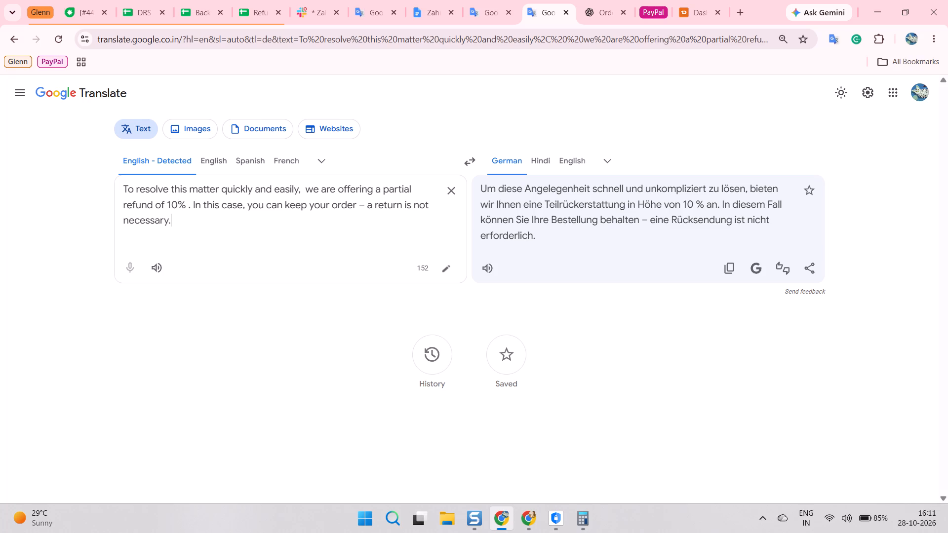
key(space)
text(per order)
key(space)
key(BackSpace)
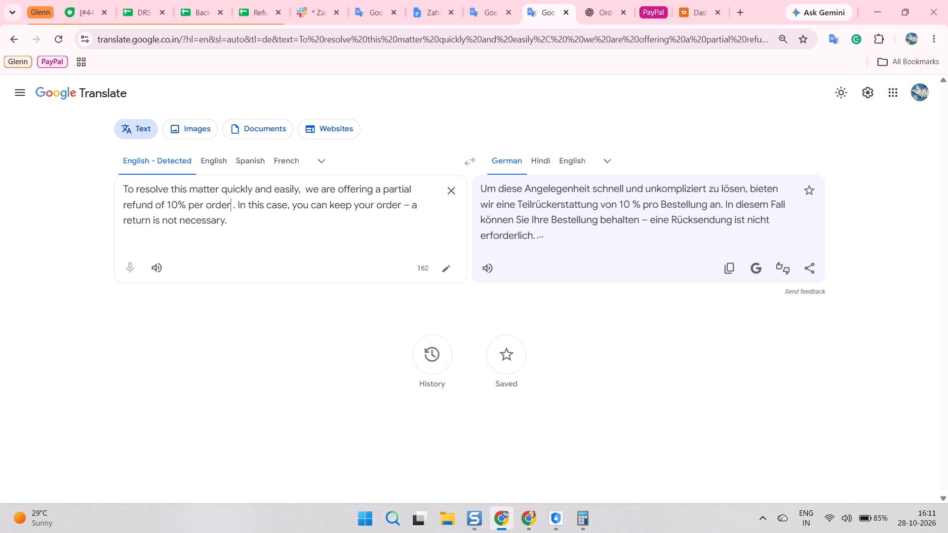
click(726, 271)
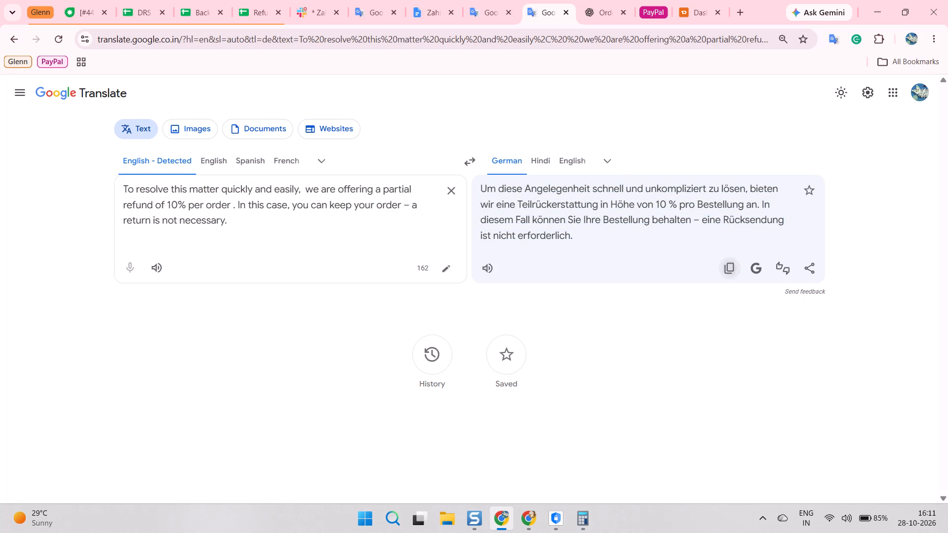
Replace the partial refund paragraph in the Freshdesk reply with the copied German text offering "10 % pro Bestellung".
click(98, 0)
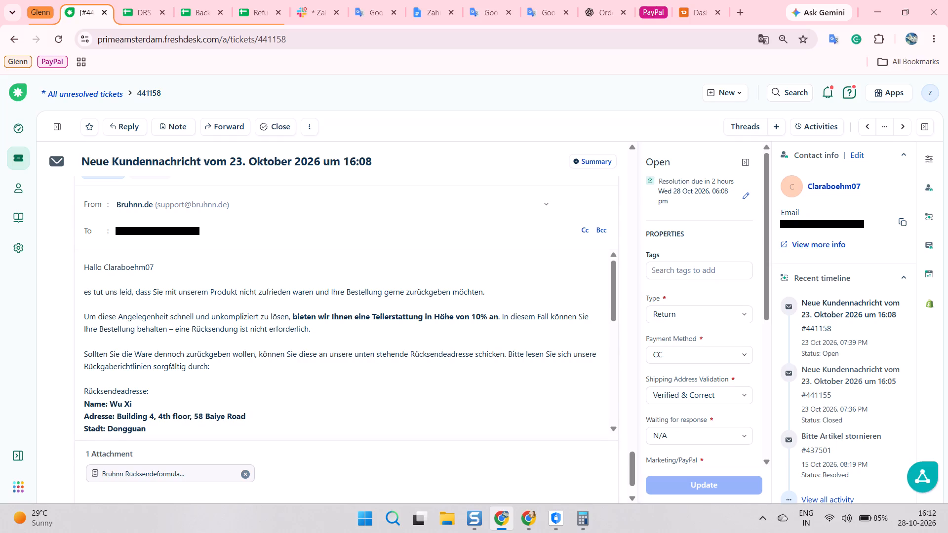
triple_click(290, 318)
key(ctrl+v)
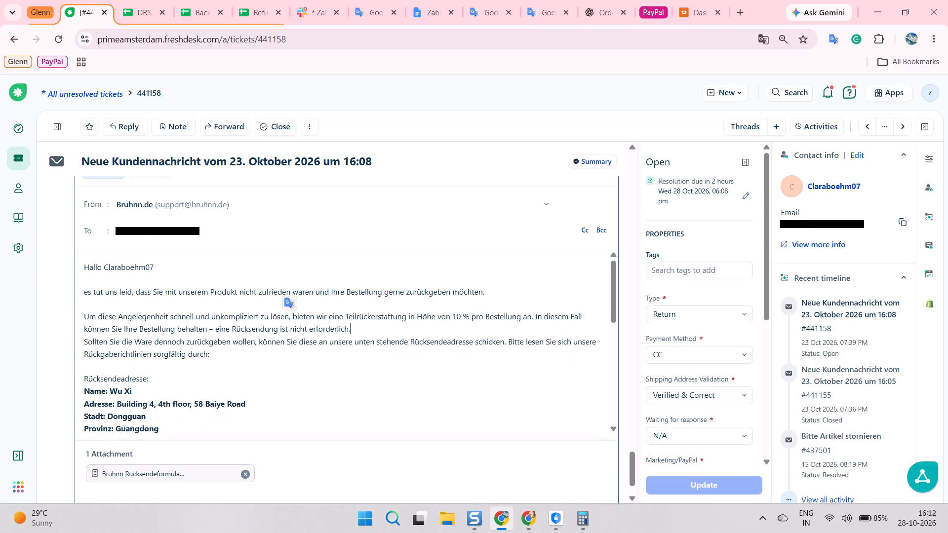
Separate the return paragraph with a blank line and bold "Teilrückerstattung in Höhe von 10 % pro Bestellung an" in the reply.
key(Return)
click(383, 319)
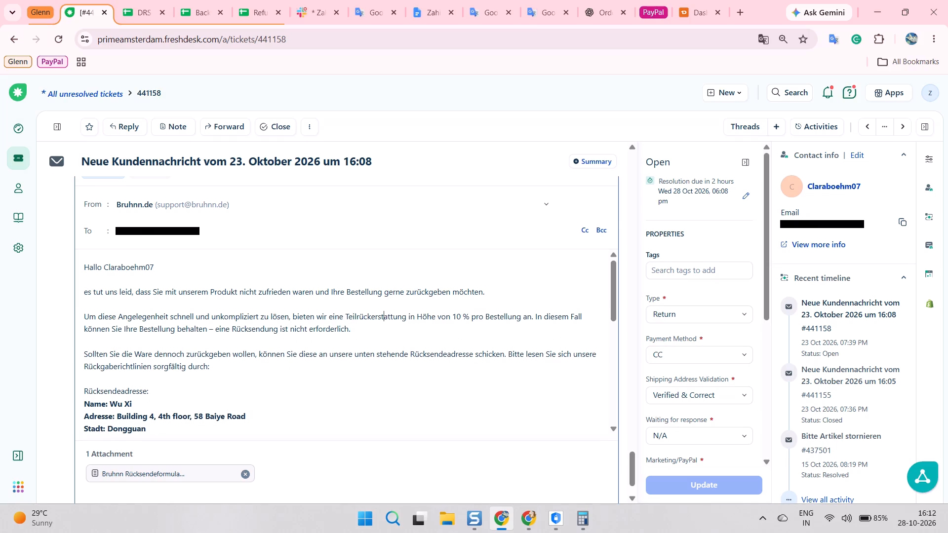
drag(345, 316, 531, 315)
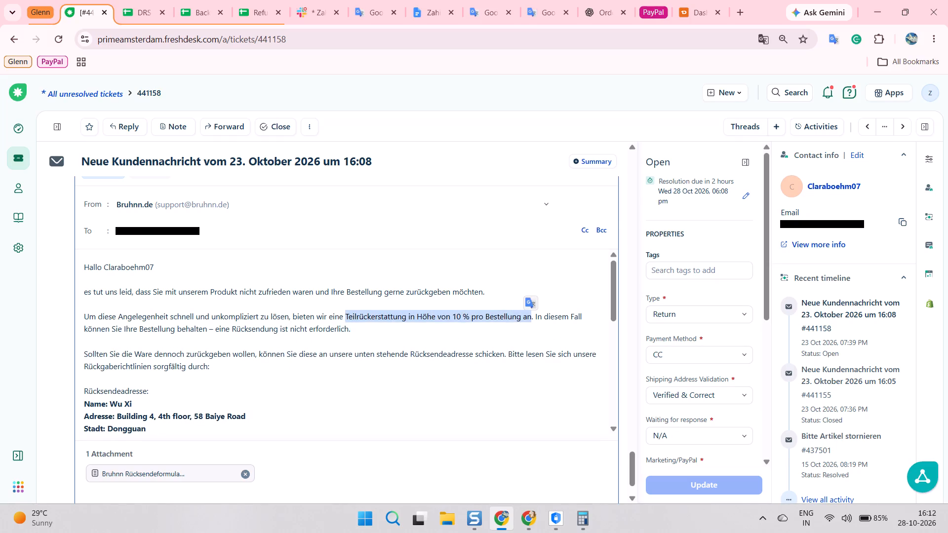
key(ctrl+b)
click(404, 272)
scroll(396, 334, down, 15)
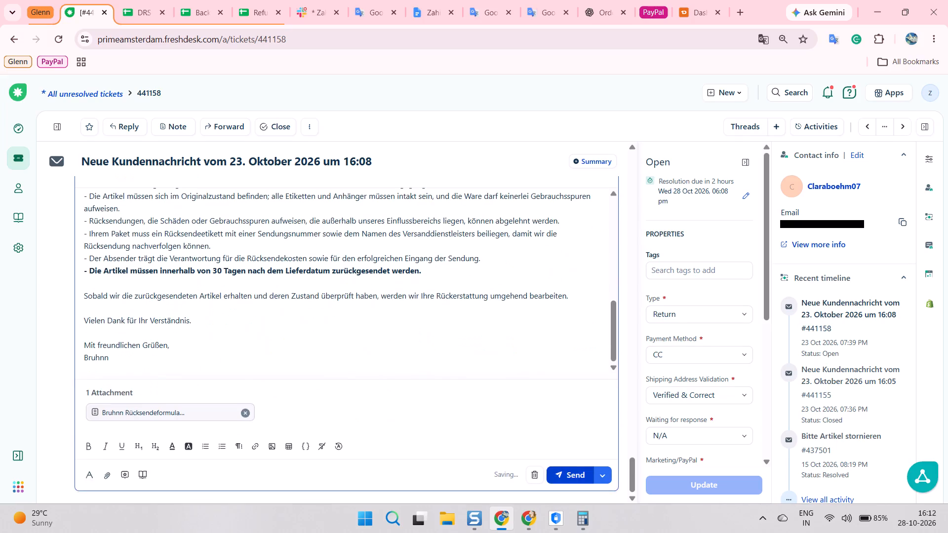
click(575, 470)
scroll(687, 306, down, 8)
scroll(682, 258, up, 3)
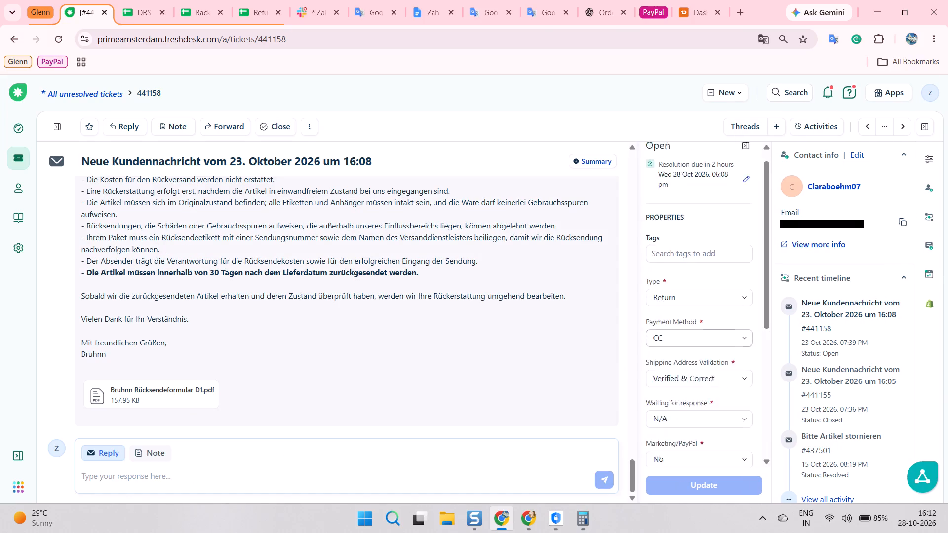
scroll(687, 264, down, 7)
click(685, 256)
click(695, 323)
key(Tab)
key(Tab)
key(Tab)
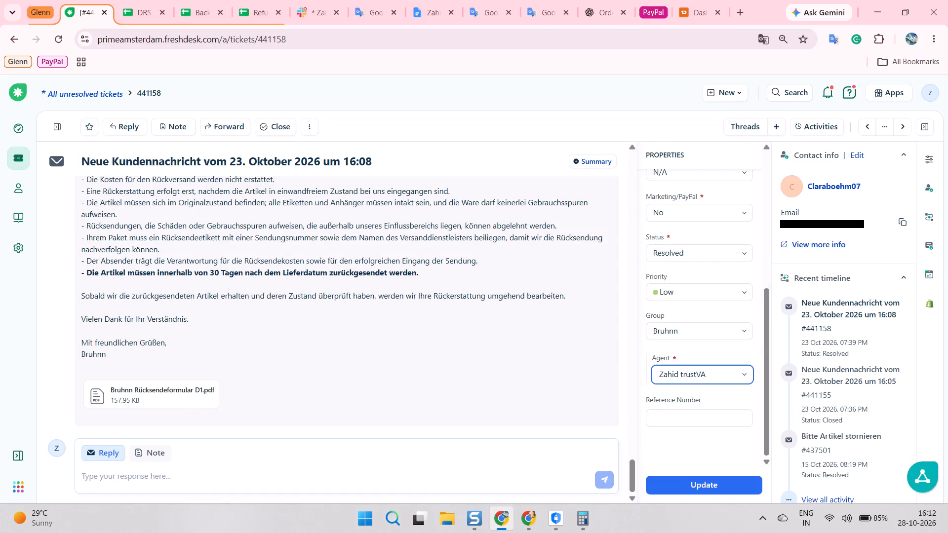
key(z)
scroll(695, 352, down, 5)
drag(700, 479, 702, 485)
scroll(503, 370, down, 6)
scroll(298, 321, down, 1)
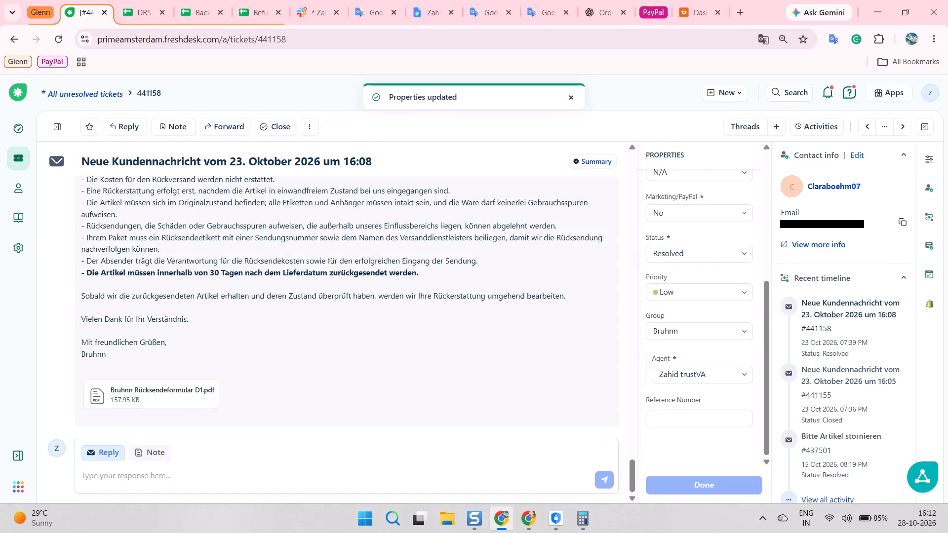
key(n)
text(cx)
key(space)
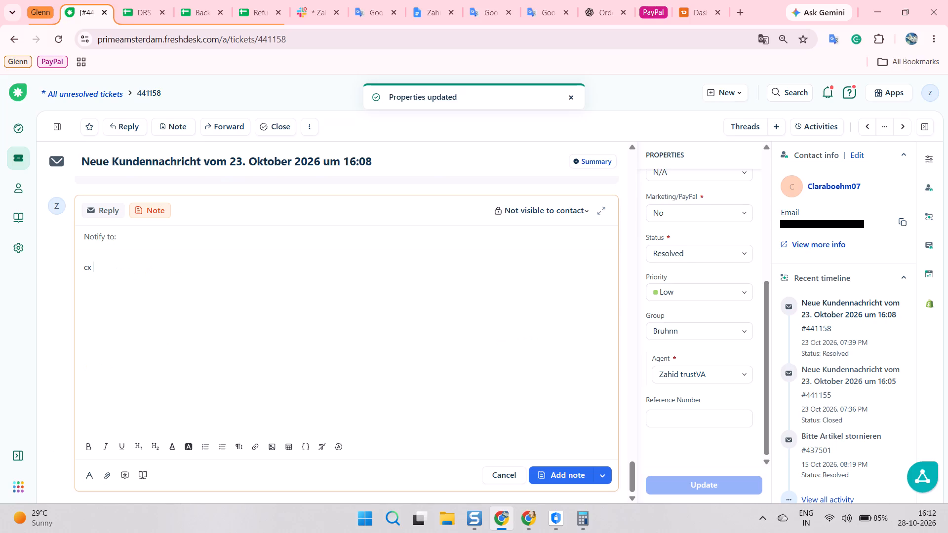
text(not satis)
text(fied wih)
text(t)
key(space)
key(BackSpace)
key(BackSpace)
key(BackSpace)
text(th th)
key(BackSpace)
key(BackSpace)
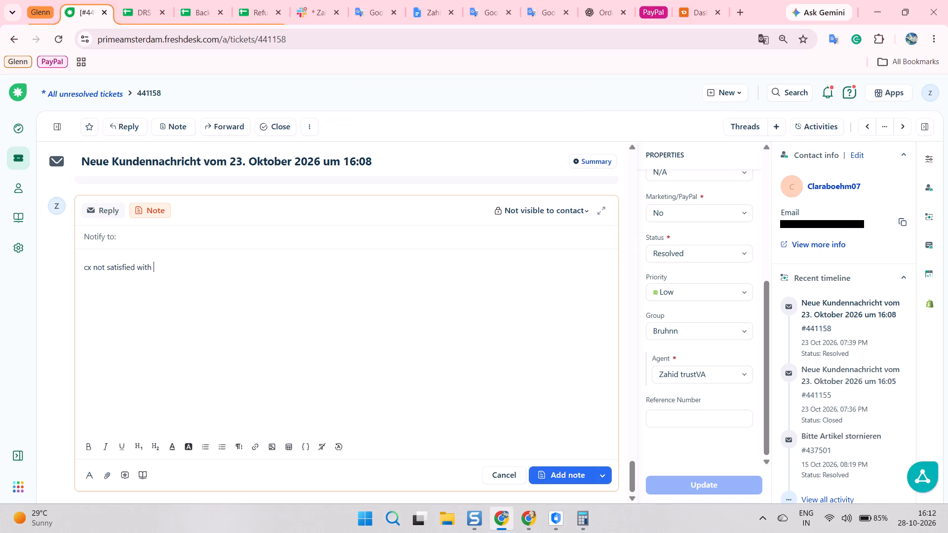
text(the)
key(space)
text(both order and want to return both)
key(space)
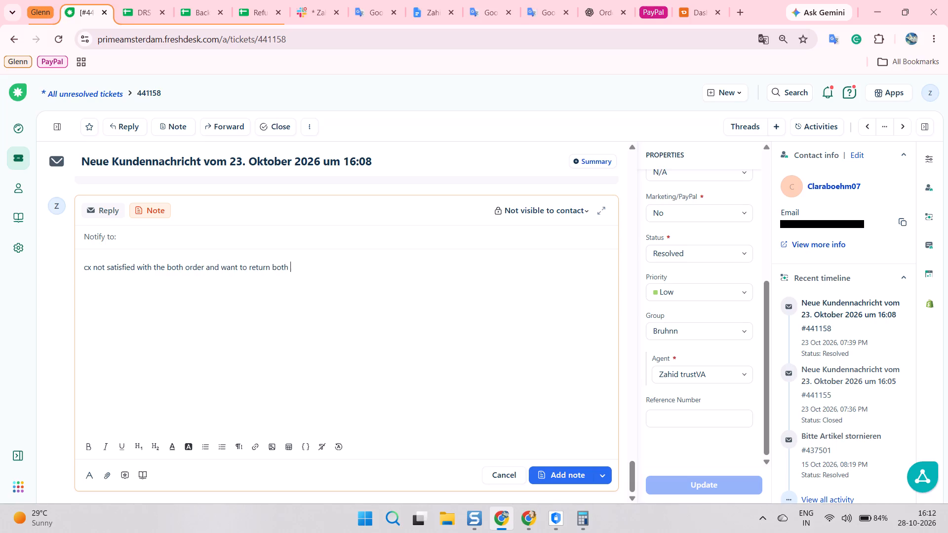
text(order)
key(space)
scroll(276, 363, down, 5)
click(563, 476)
scroll(631, 356, down, 8)
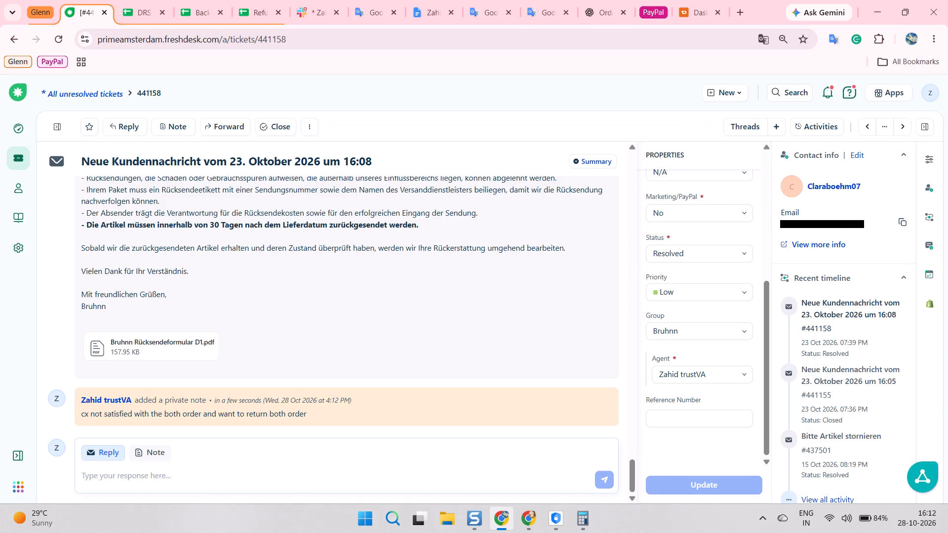
double_click(148, 93)
key(ctrl+c)
key(ctrl+c)
click(134, 4)
key(ctrl+v)
click(322, 243)
scroll(332, 247, down, 1)
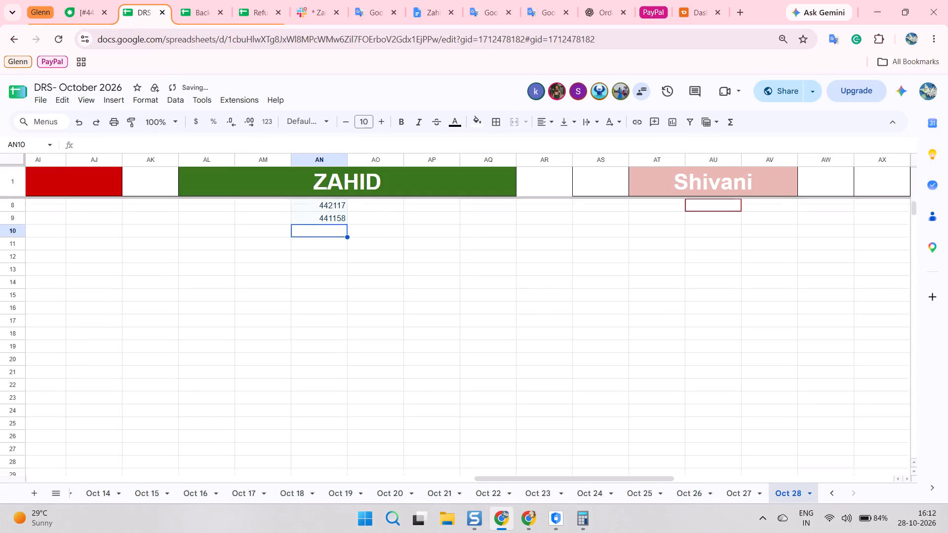
scroll(331, 247, down, 1)
click(73, 0)
click(360, 290)
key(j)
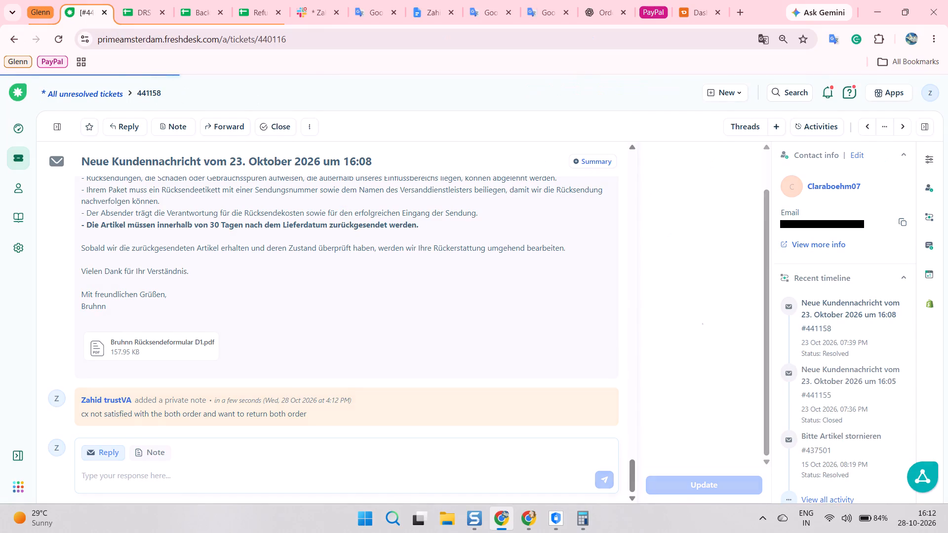
scroll(381, 270, down, 17)
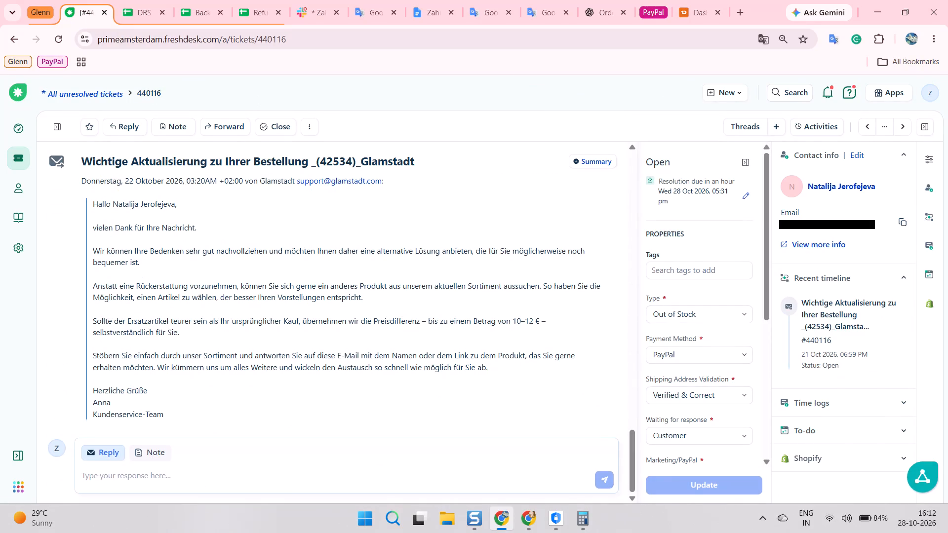
scroll(336, 292, down, 2)
scroll(939, 261, up, 2)
click(904, 222)
scroll(278, 311, up, 5)
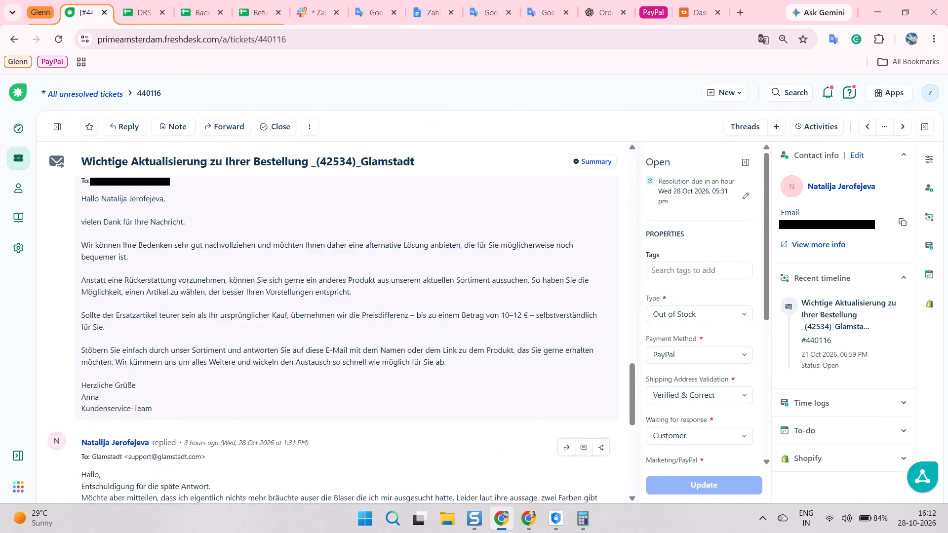
scroll(264, 300, down, 4)
scroll(224, 288, up, 1)
key(alt+Tab)
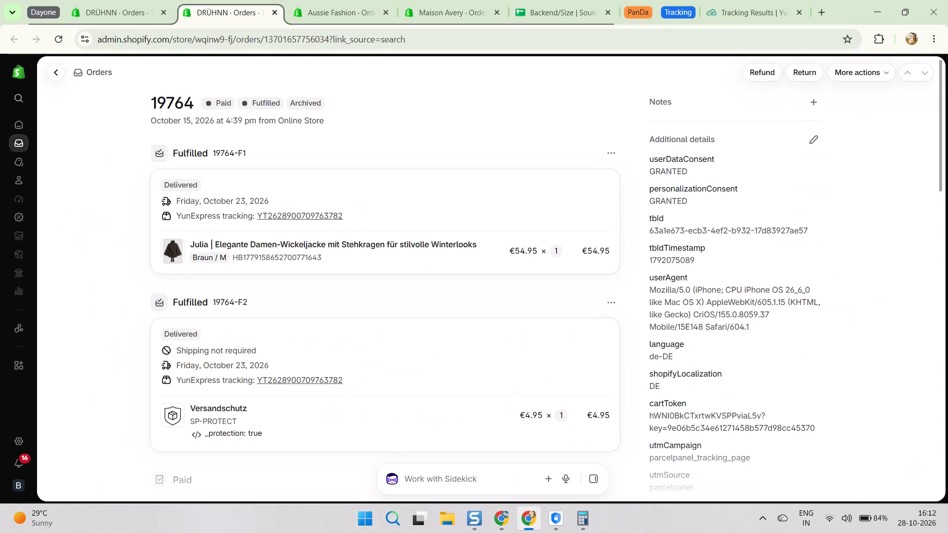
click(346, 1)
click(128, 0)
click(214, 0)
click(278, 14)
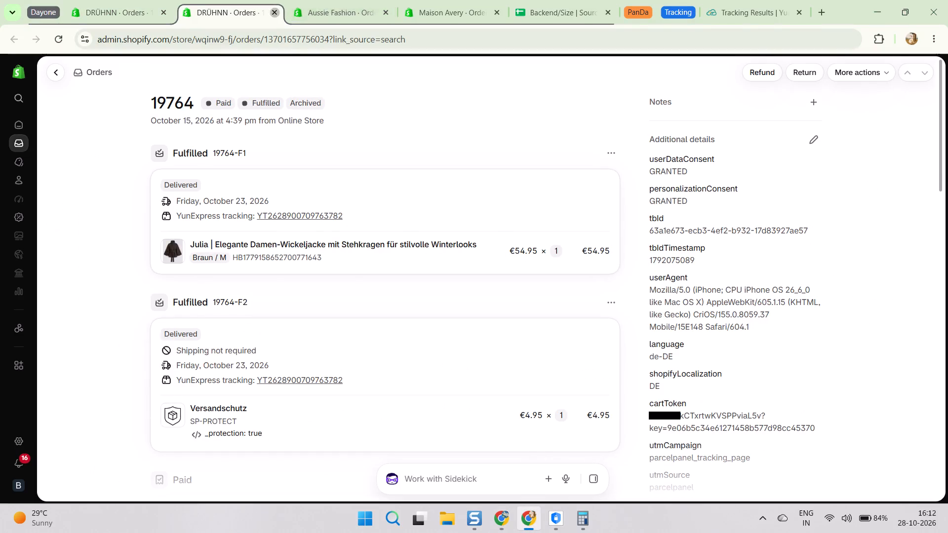
scroll(232, 29, up, 3)
Load the Glamstadt store admin in place of the Maison Avery order page.
click(326, 0)
scroll(295, 52, up, 5)
click(234, 0)
scroll(215, 64, up, 6)
click(345, 4)
scroll(271, 90, up, 2)
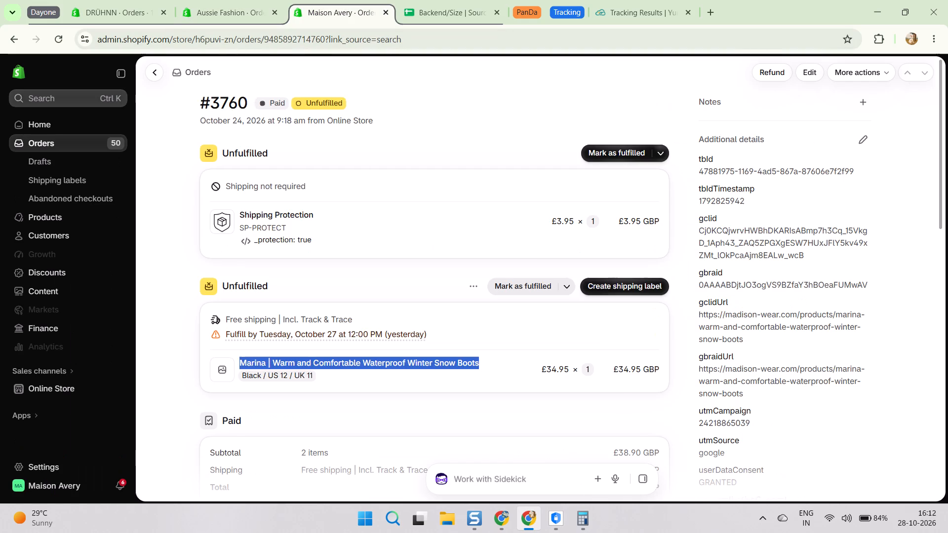
scroll(243, 94, up, 2)
click(200, 48)
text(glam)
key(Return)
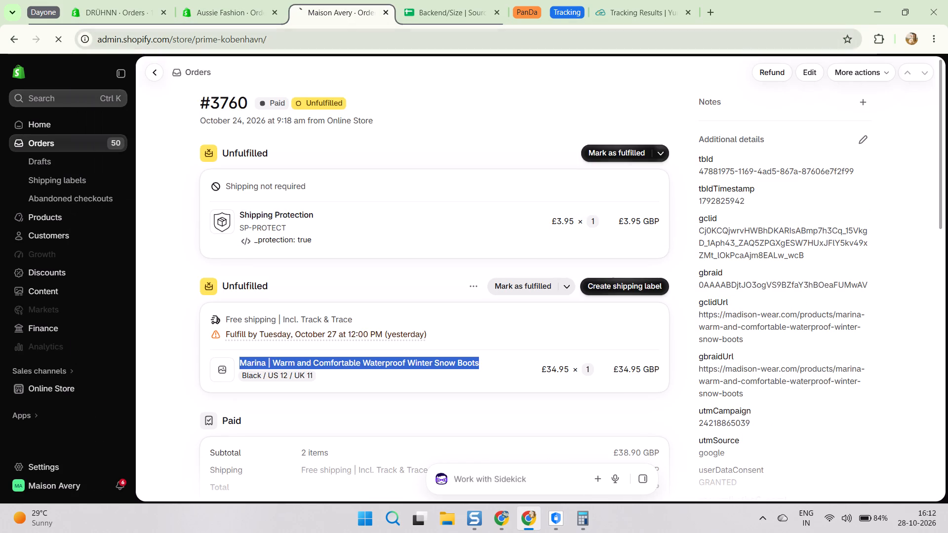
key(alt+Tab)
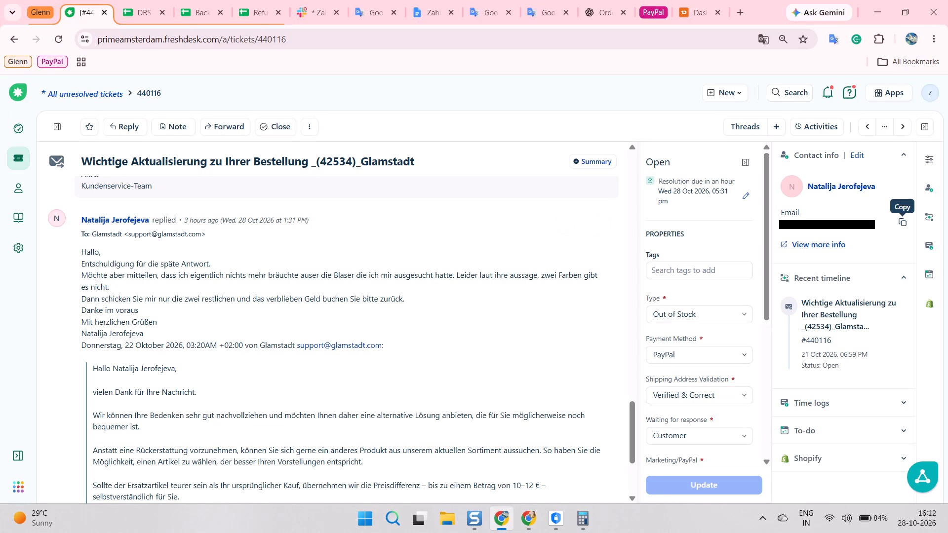
click(906, 224)
key(alt+Tab)
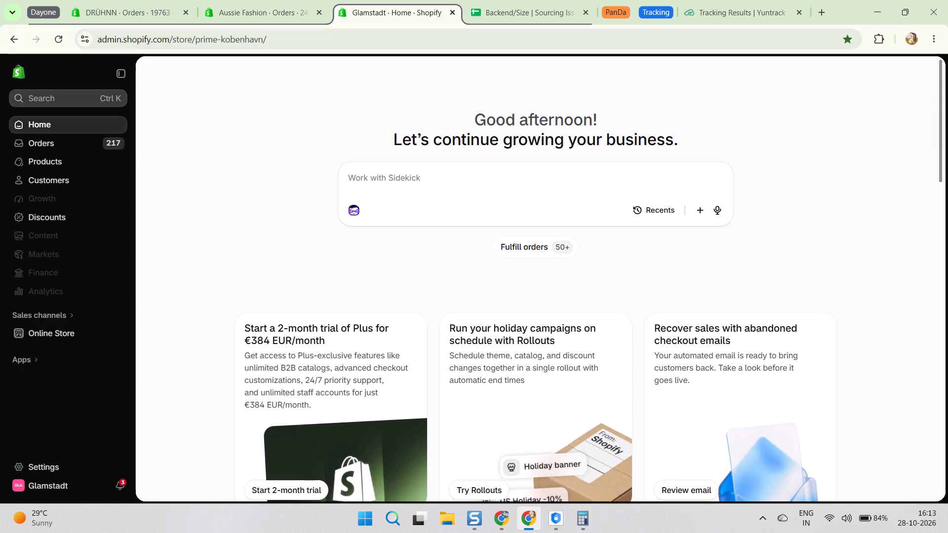
click(65, 101)
key(ctrl+v)
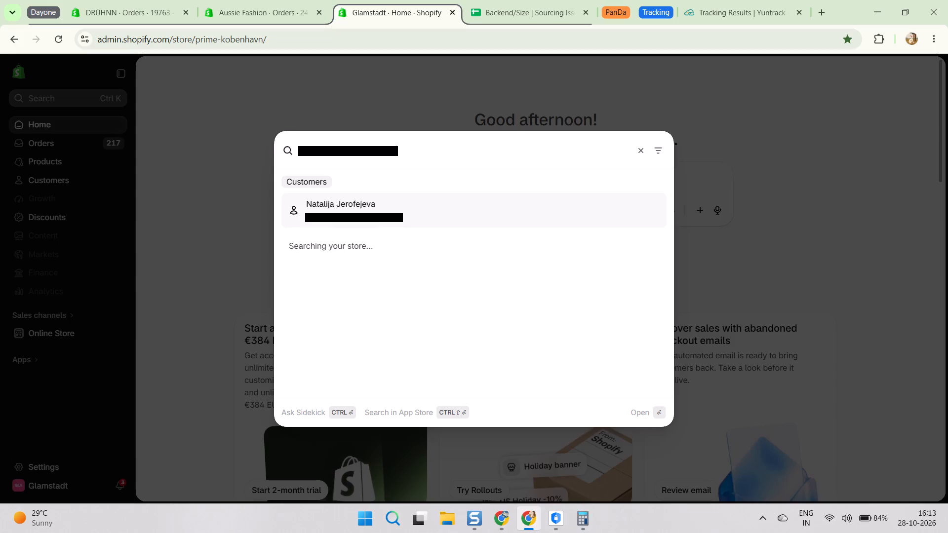
click(322, 235)
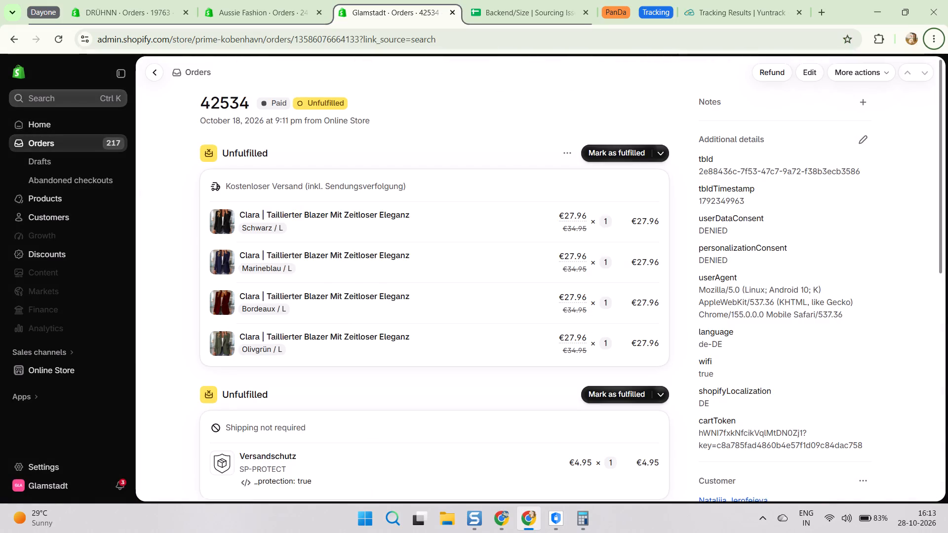
key(ctrl+f)
key(ctrl+v)
scroll(669, 124, up, 6)
click(848, 67)
scroll(296, 153, up, 6)
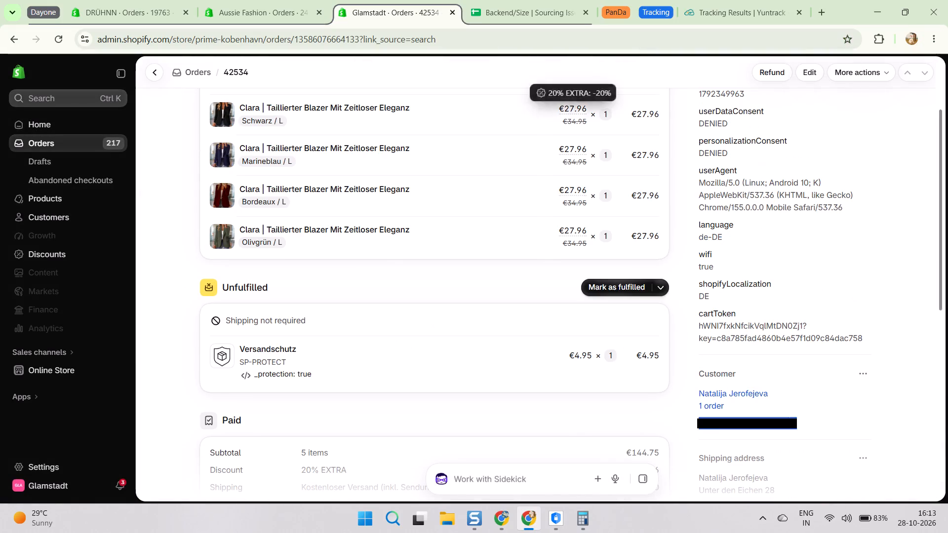
scroll(197, 116, up, 12)
click(325, 141)
scroll(301, 155, up, 2)
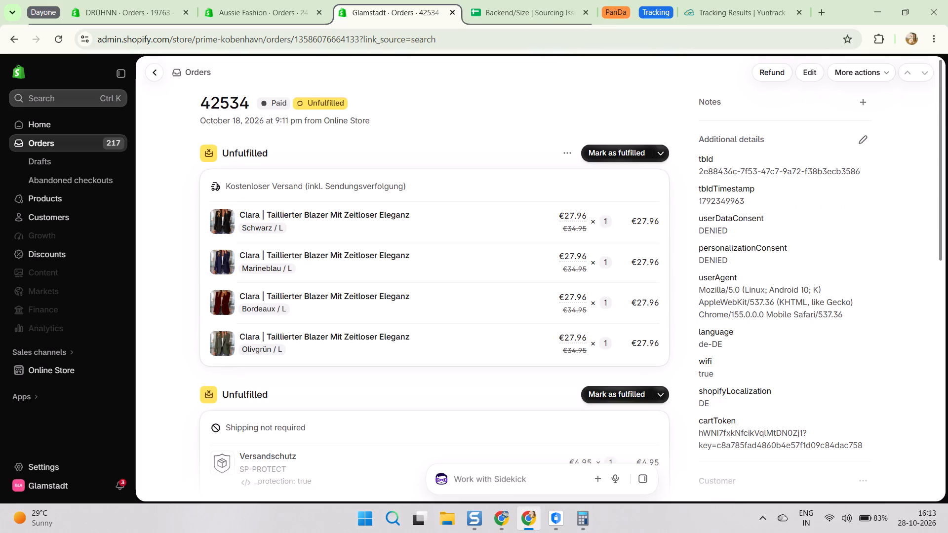
double_click(222, 105)
key(ctrl+c)
key(ctrl+c)
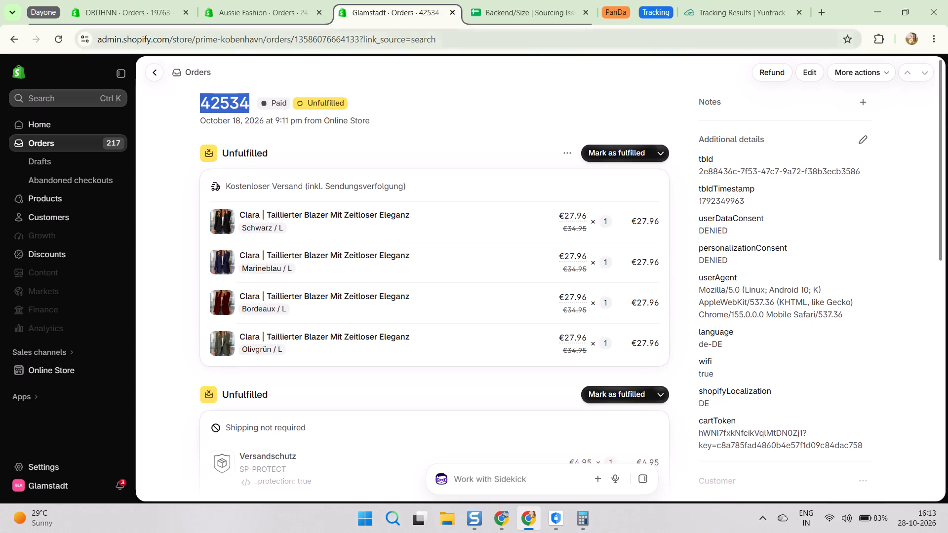
click(528, 0)
scroll(495, 141, up, 6)
key(ctrl+f)
key(ctrl+v)
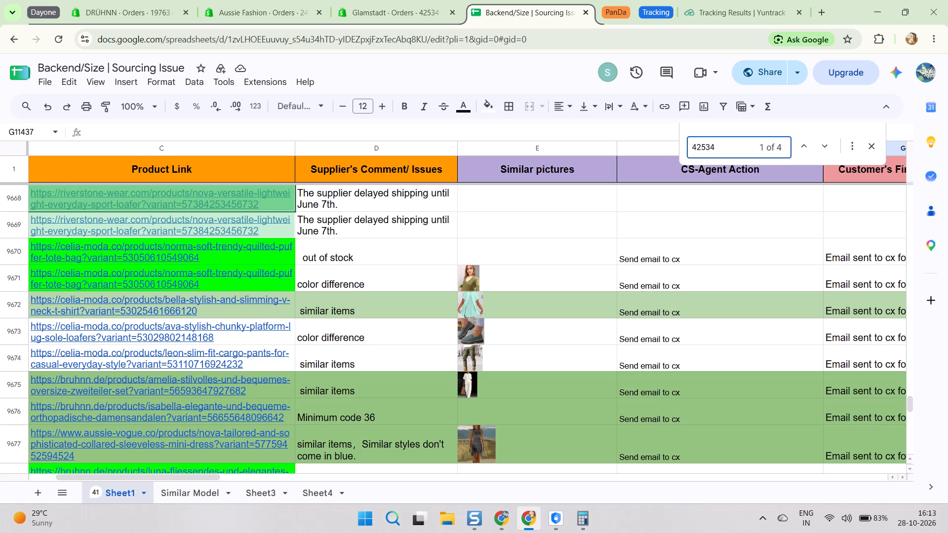
click(832, 145)
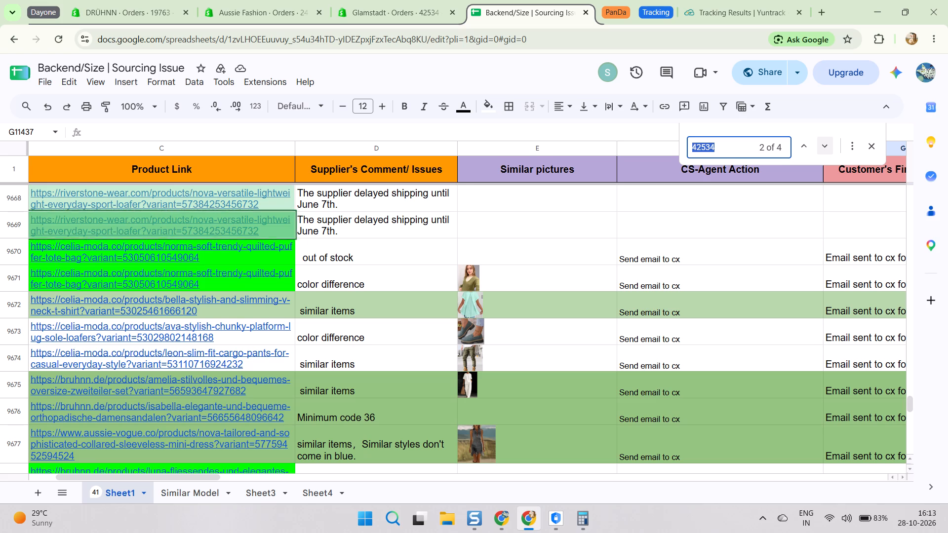
click(826, 146)
click(826, 146)
scroll(291, 308, down, 1)
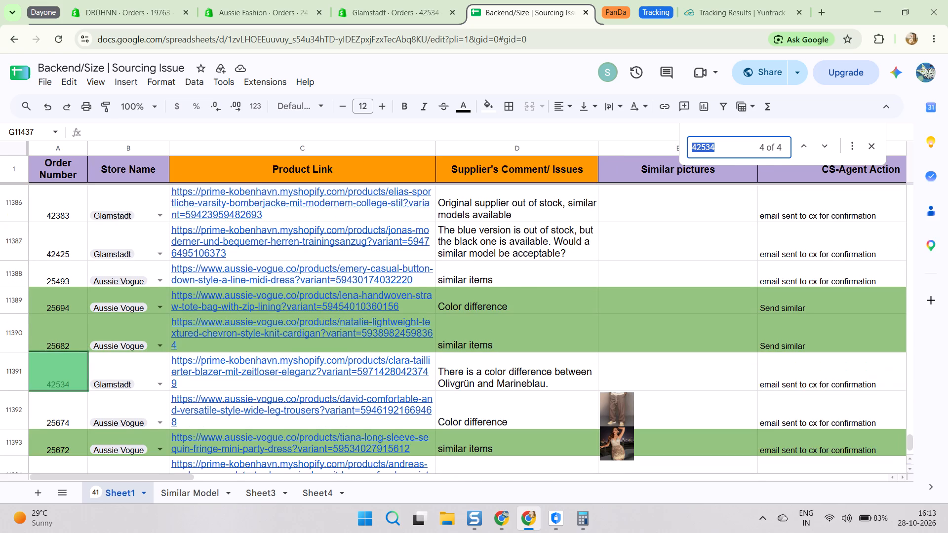
scroll(160, 338, down, 1)
click(11, 345)
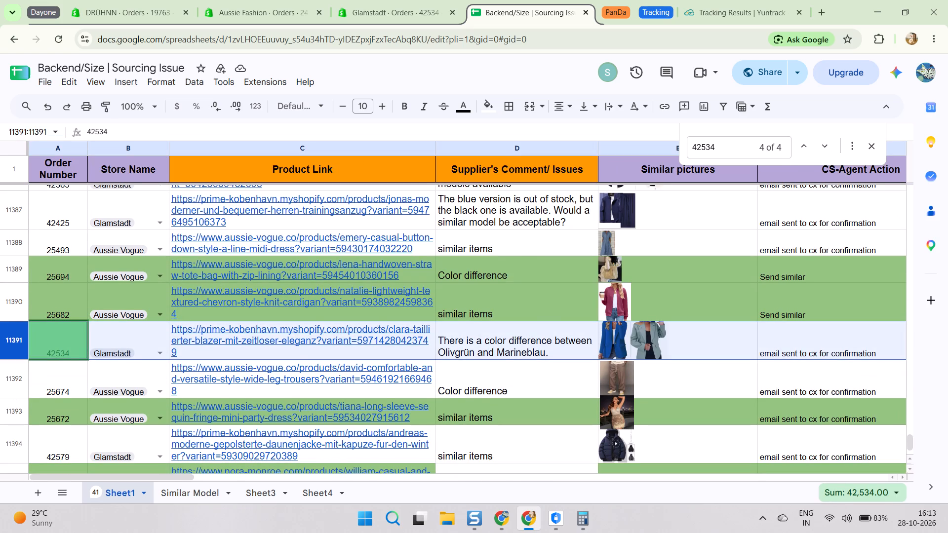
scroll(239, 362, right, 1)
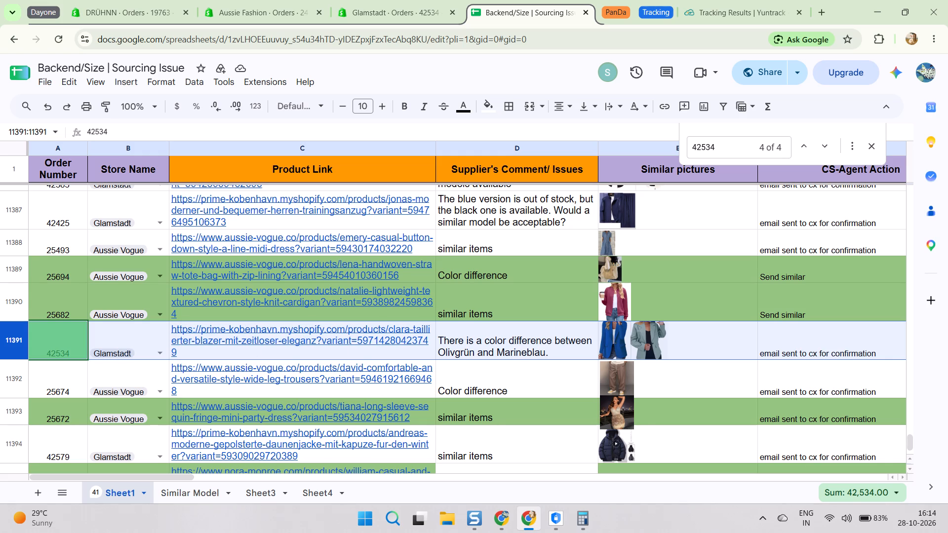
click(376, 0)
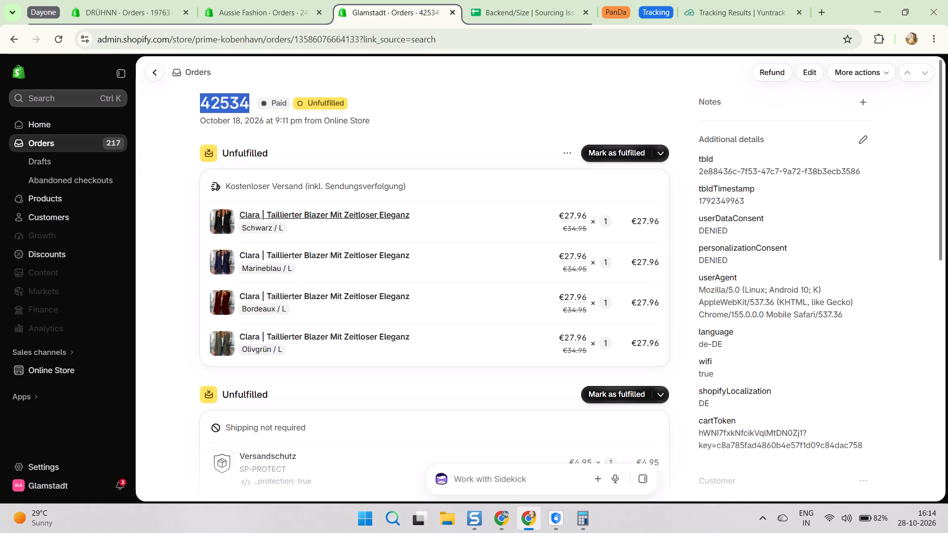
click(528, 0)
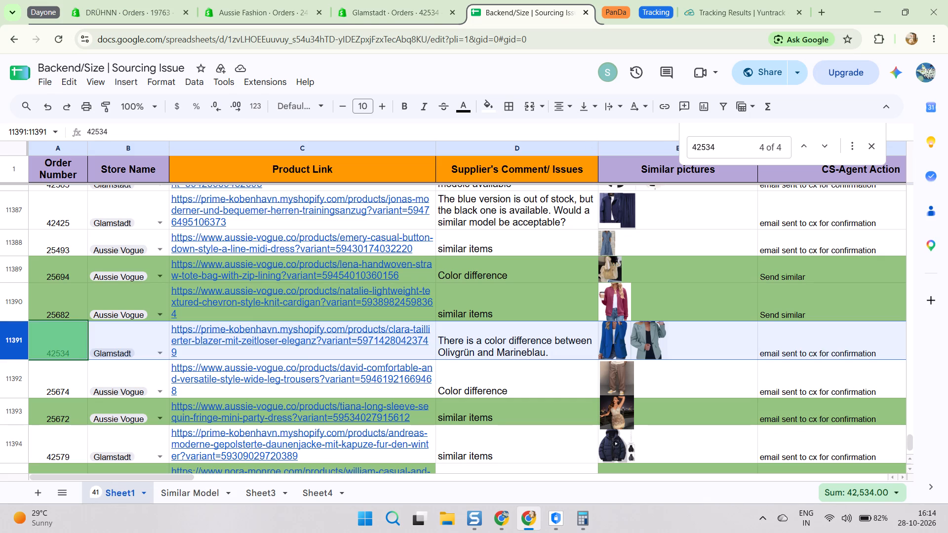
Switch back to Freshdesk ticket 440116 and translate its page from German into English.
click(494, 509)
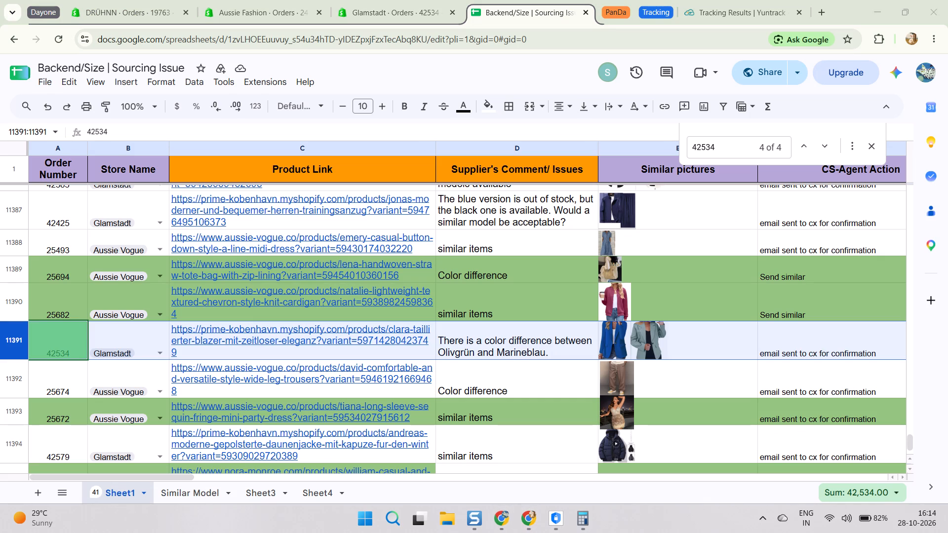
click(504, 529)
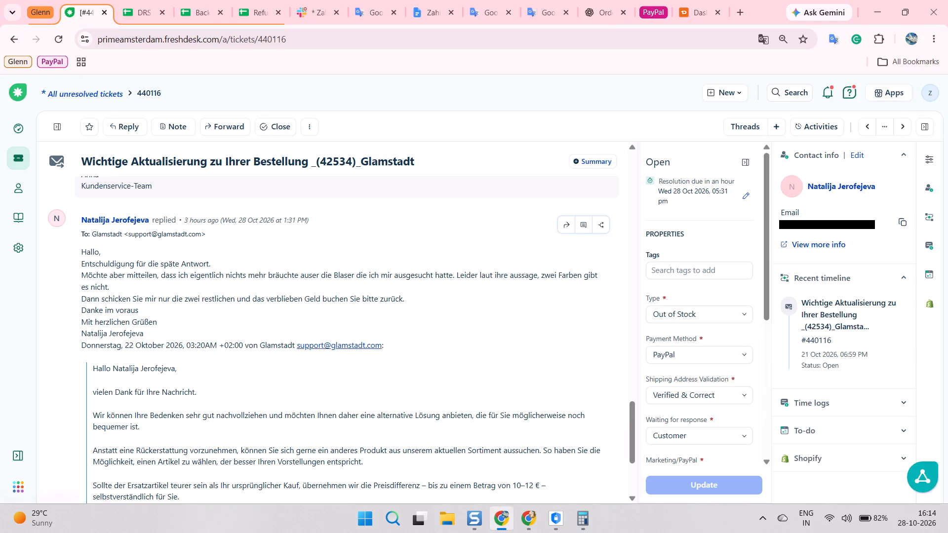
scroll(256, 269, up, 20)
scroll(256, 269, up, 10)
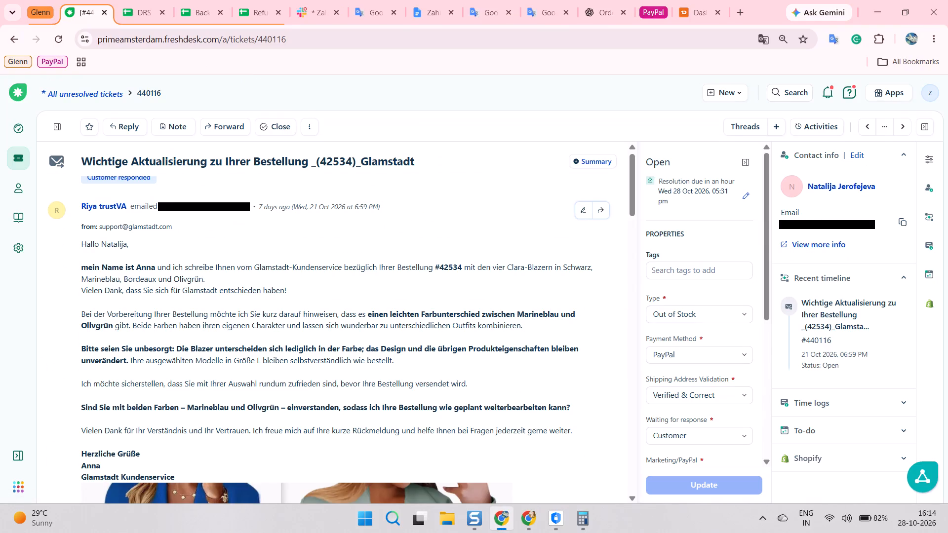
right_drag(313, 226, 310, 231)
scroll(336, 356, down, 4)
click(370, 449)
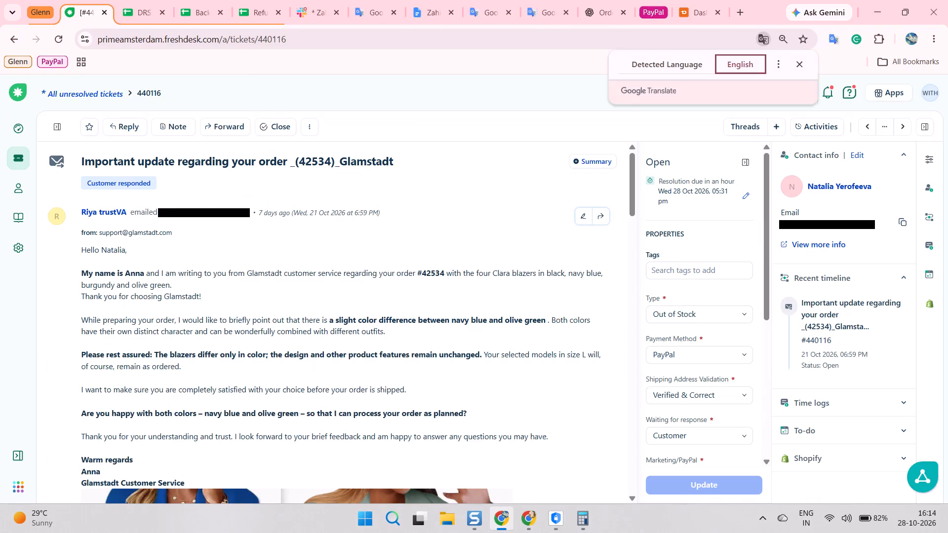
Read the translated conversation in ticket 440116, from the blazer colour notice through the customer's latest reply.
scroll(265, 341, down, 8)
scroll(159, 300, up, 2)
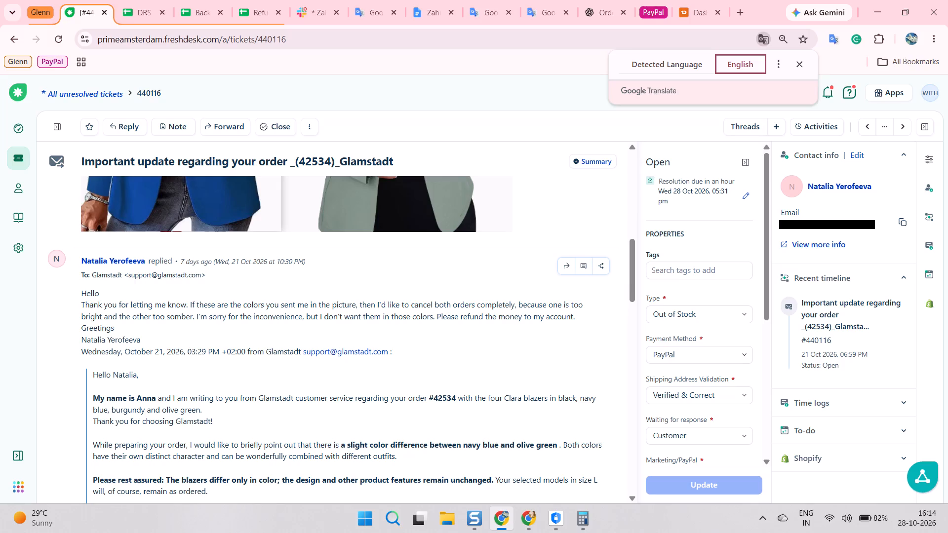
scroll(147, 329, down, 1)
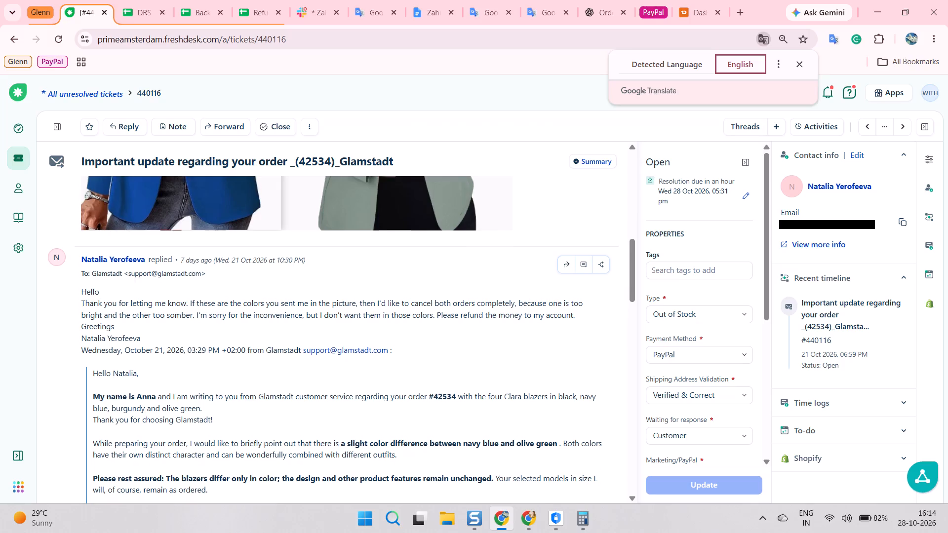
scroll(154, 329, down, 3)
scroll(247, 316, down, 4)
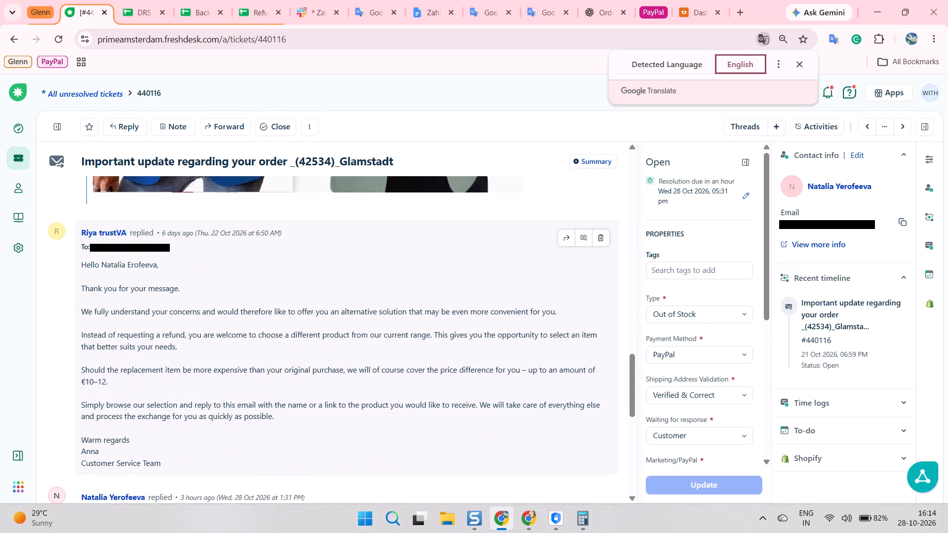
scroll(206, 324, down, 2)
scroll(113, 379, down, 1)
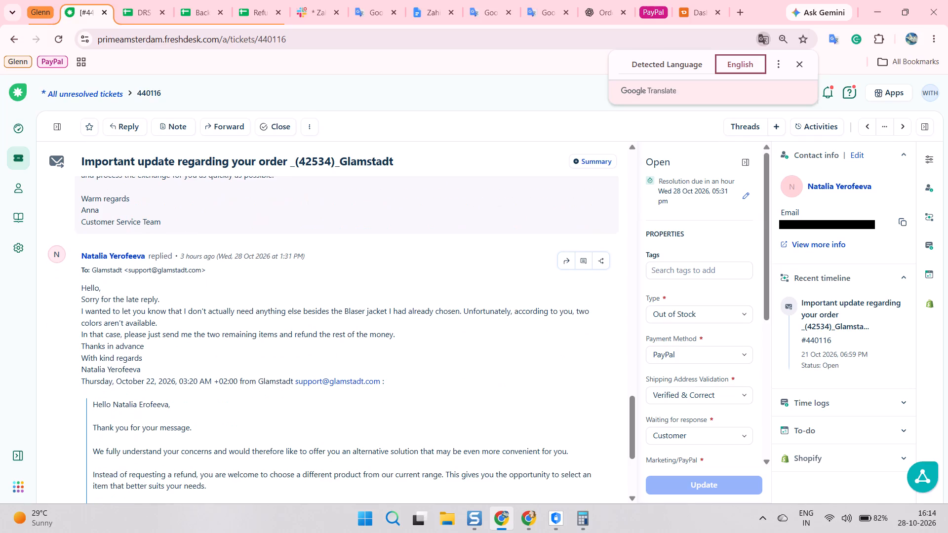
scroll(147, 316, down, 10)
scroll(206, 343, up, 5)
scroll(145, 347, down, 3)
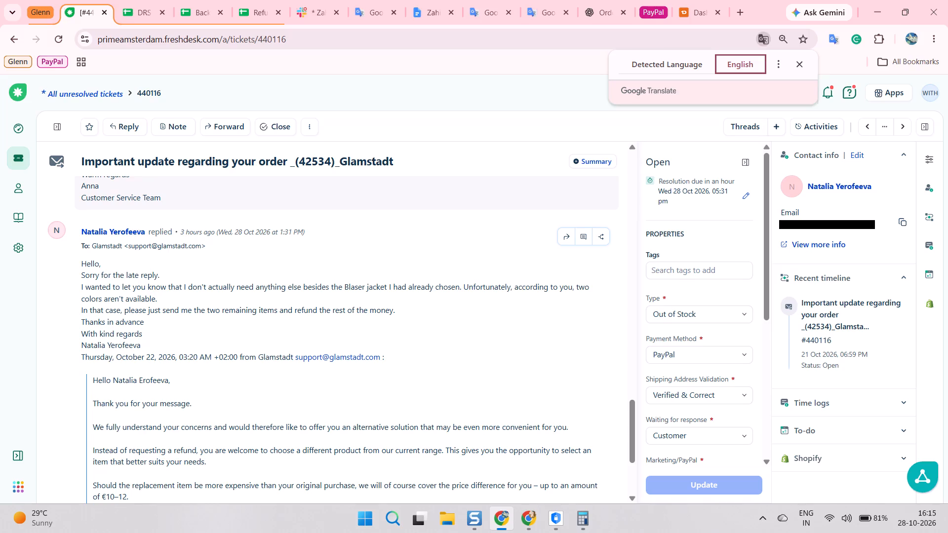
click(338, 276)
key(alt+Tab)
scroll(317, 247, up, 5)
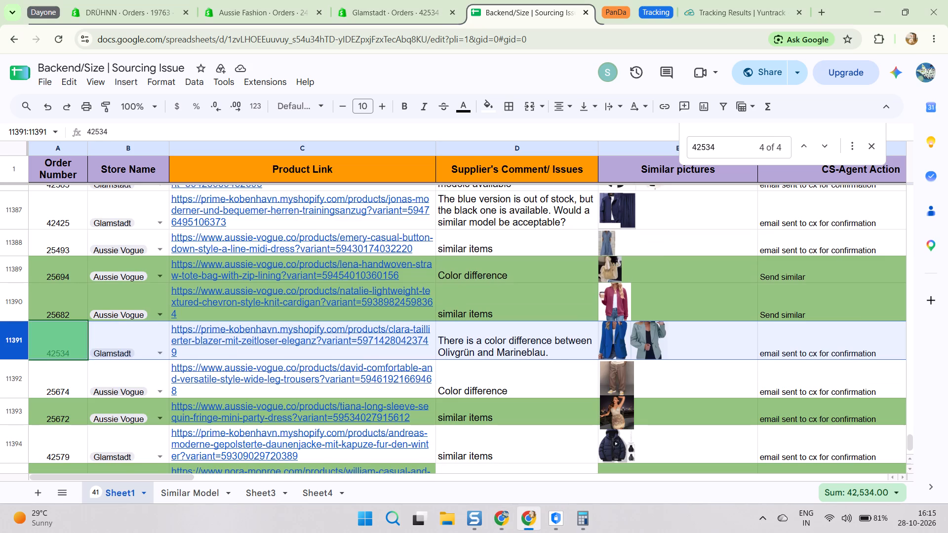
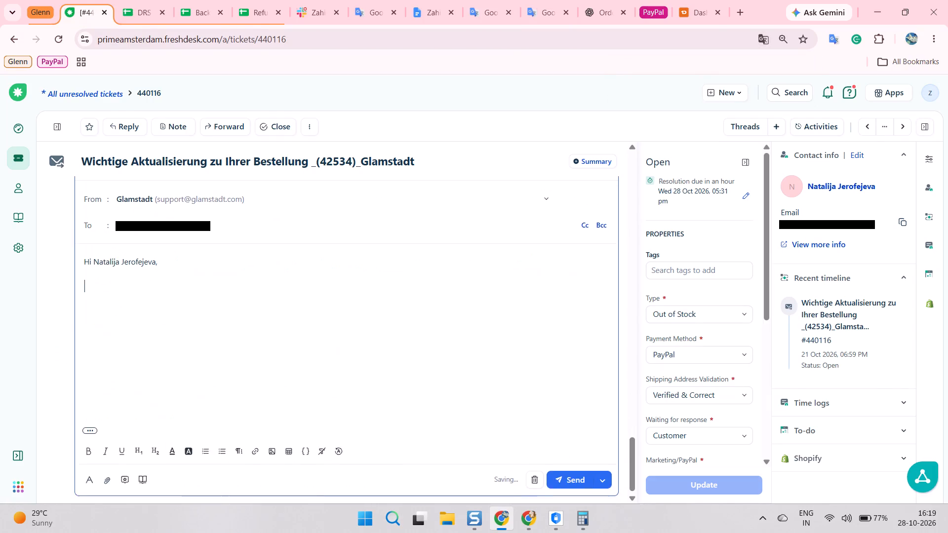
Clear all prefilled greeting text from the reply editor.
click(104, 426)
ctrl+drag(105, 425, 111, 421)
key(ctrl+a)
key(BackSpace)
key(BackSpace)
key(BackSpace)
key(BackSpace)
key(BackSpace)
key(BackSpace)
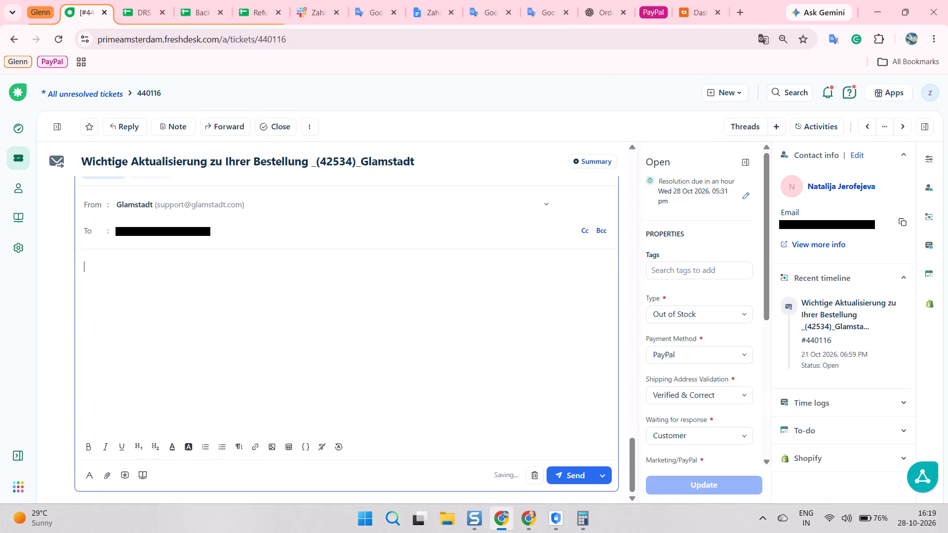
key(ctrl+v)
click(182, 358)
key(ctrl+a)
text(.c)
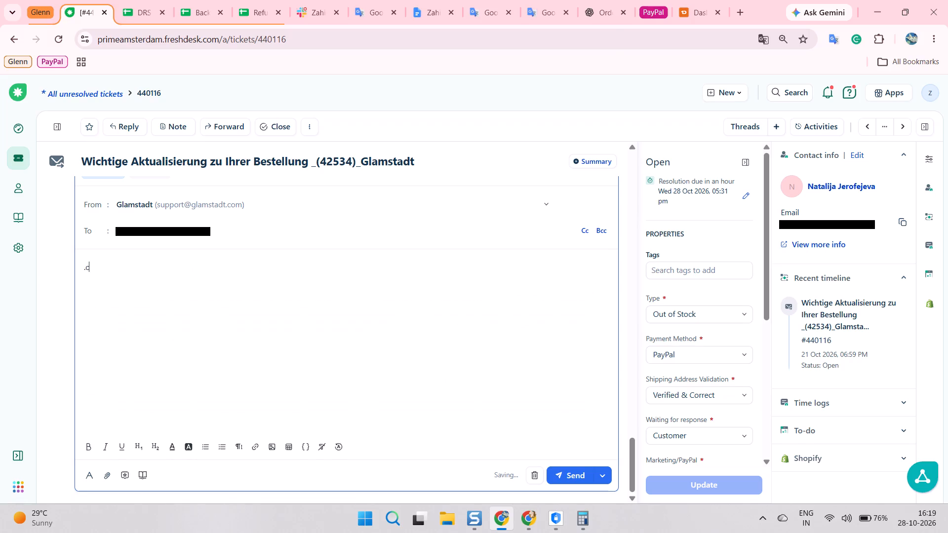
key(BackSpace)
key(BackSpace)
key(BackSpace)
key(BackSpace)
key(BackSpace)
Insert the "asn" canned response with the German greeting and Glamstadt sign-off into the reply.
text(/c)
key(Return)
text(asn)
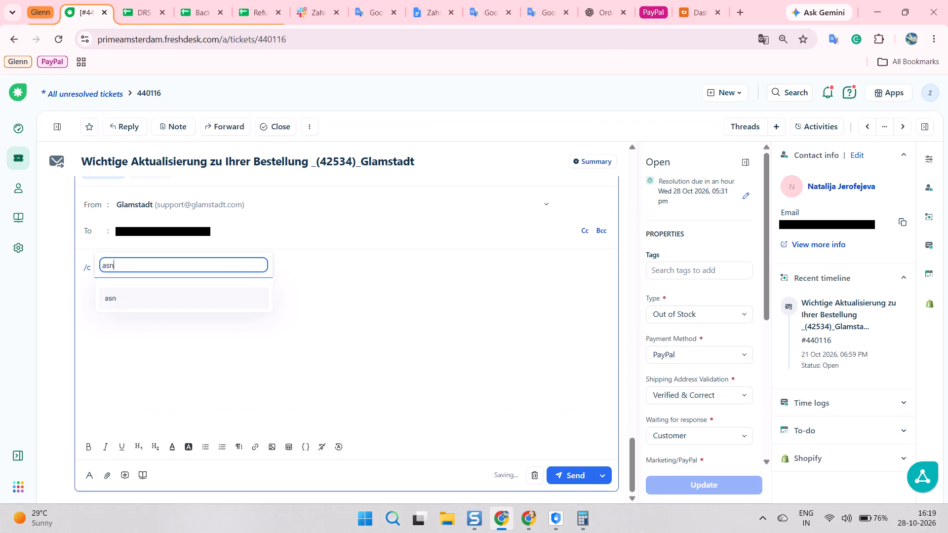
click(148, 303)
Paste the German translation between the greeting and the sign-off, and remove the surplus blank line before the sign-off.
click(112, 293)
key(ctrl+v)
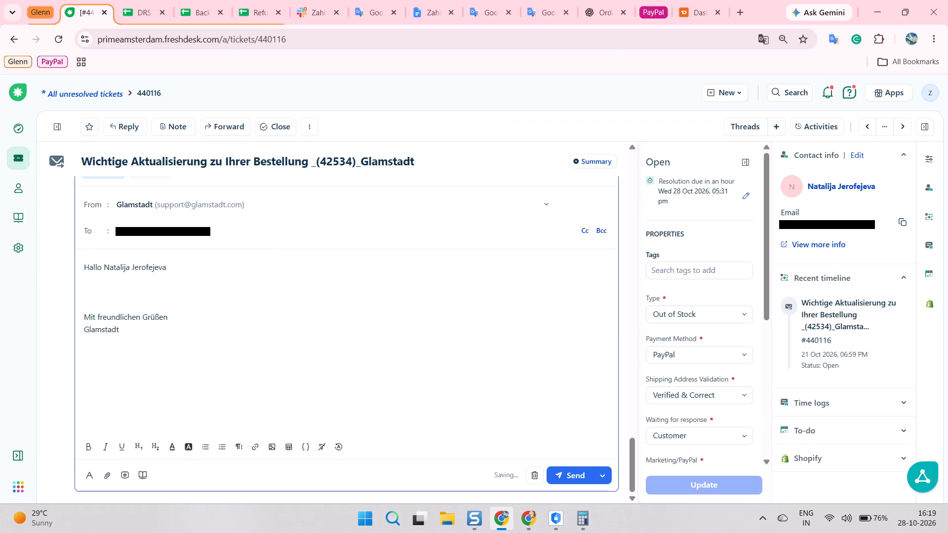
scroll(128, 293, down, 8)
click(145, 380)
key(BackSpace)
scroll(254, 378, down, 10)
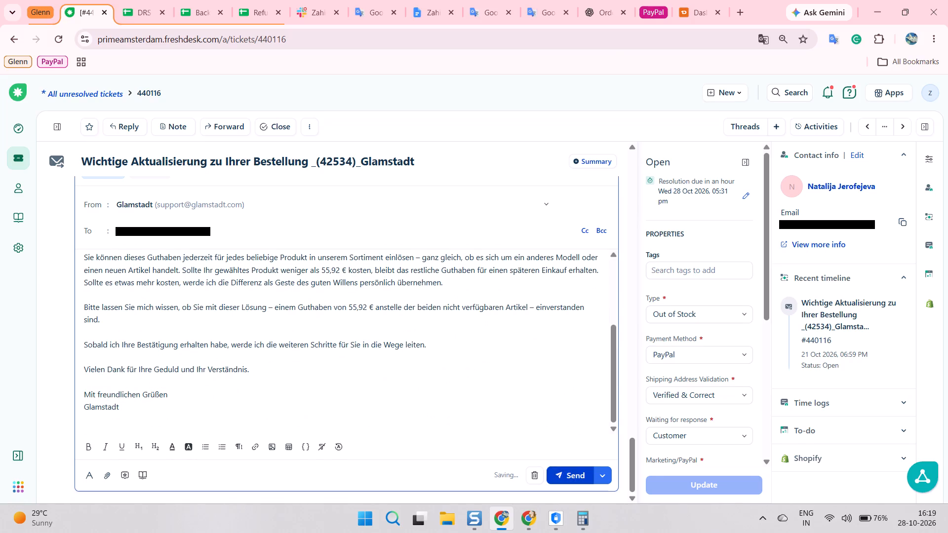
Send the German store-credit reply to the customer.
click(567, 475)
scroll(474, 374, down, 8)
key(n)
scroll(380, 336, down, 9)
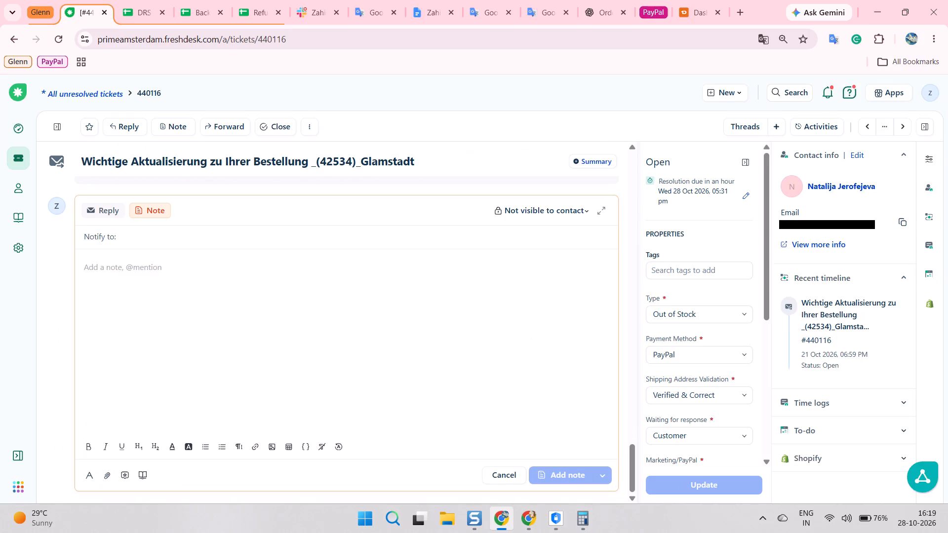
text(2 product)
key(space)
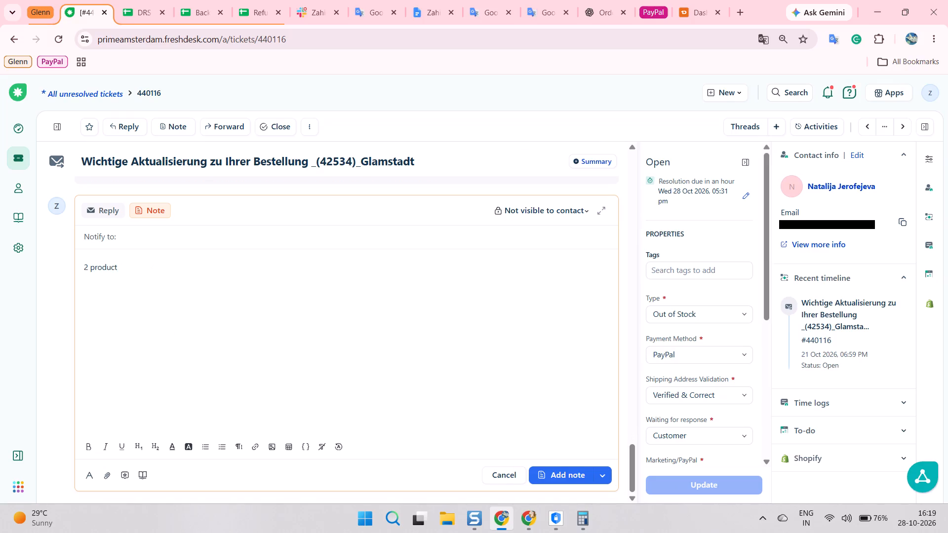
key(c)
key(BackSpace)
text(color)
key(space)
text(marine)
key(space)
text(blue and)
key(space)
key(alt+Tab)
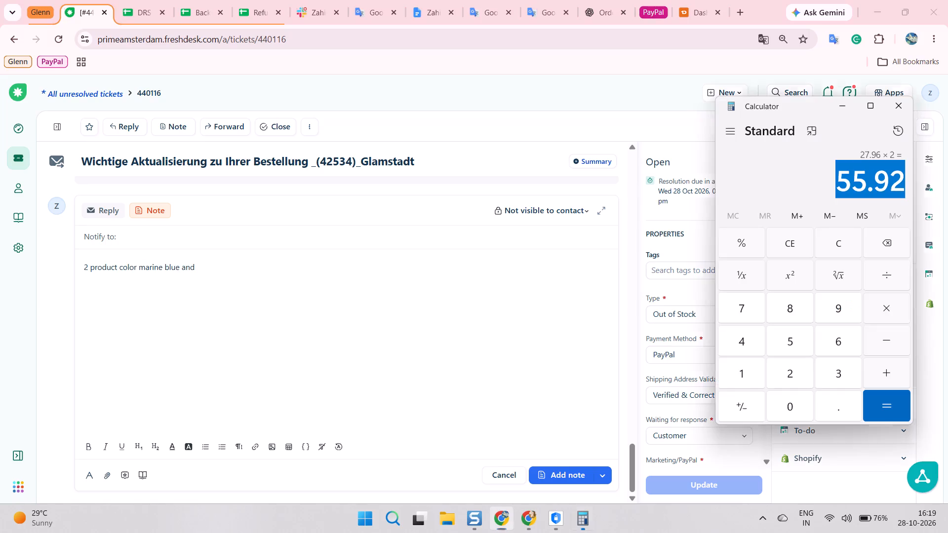
click(453, 268)
click(531, 514)
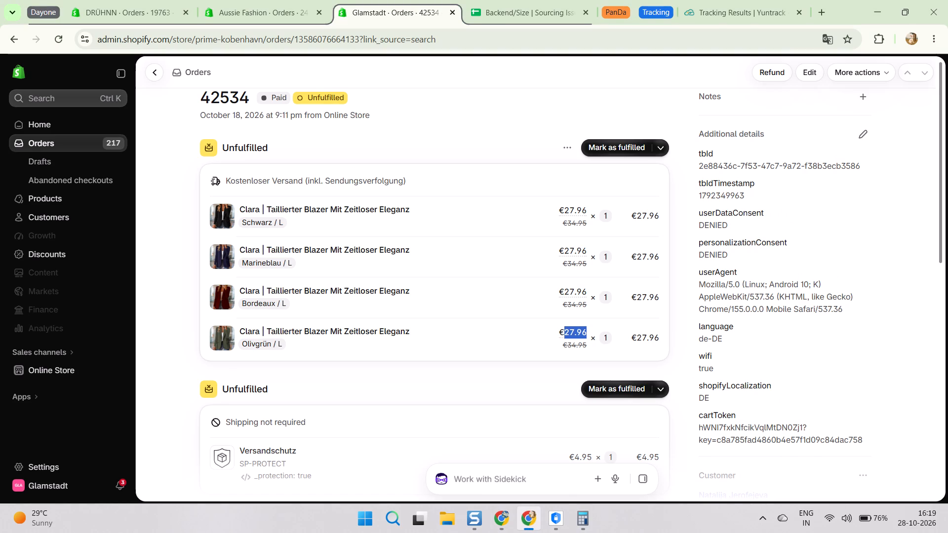
key(alt+Tab)
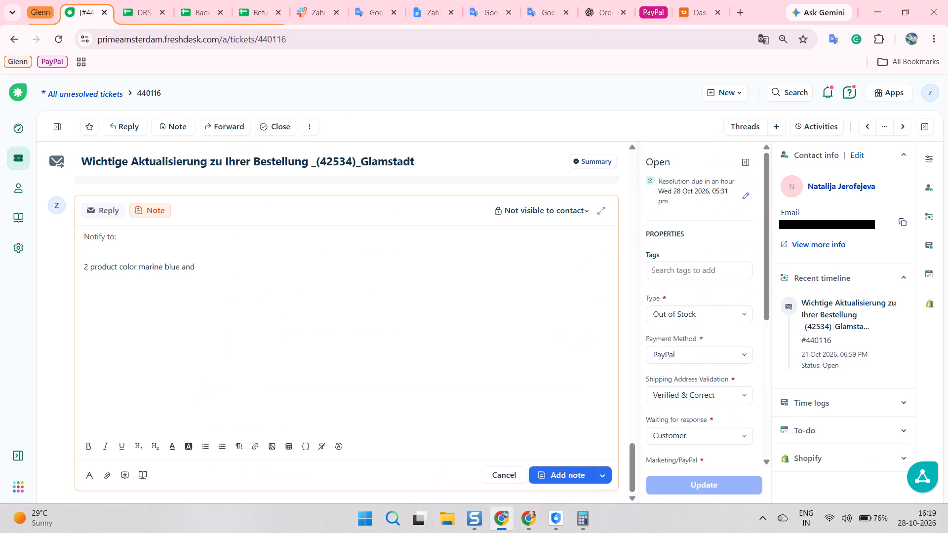
key(c)
key(BackSpace)
key(l)
key(BackSpace)
text(olive)
key(space)
text(green)
key(space)
text(color)
key(space)
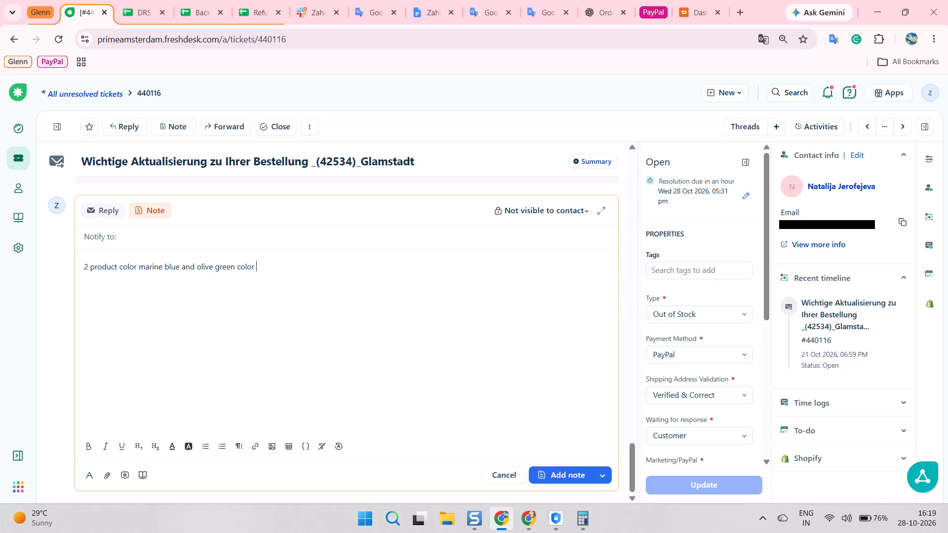
Continue the note with "not available and heve similar color ,".
text(not availeb h and)
key(BackSpace)
key(BackSpace)
key(BackSpace)
key(BackSpace)
key(BackSpace)
key(BackSpace)
key(BackSpace)
key(BackSpace)
text(able and heve similar color ,)
key(space)
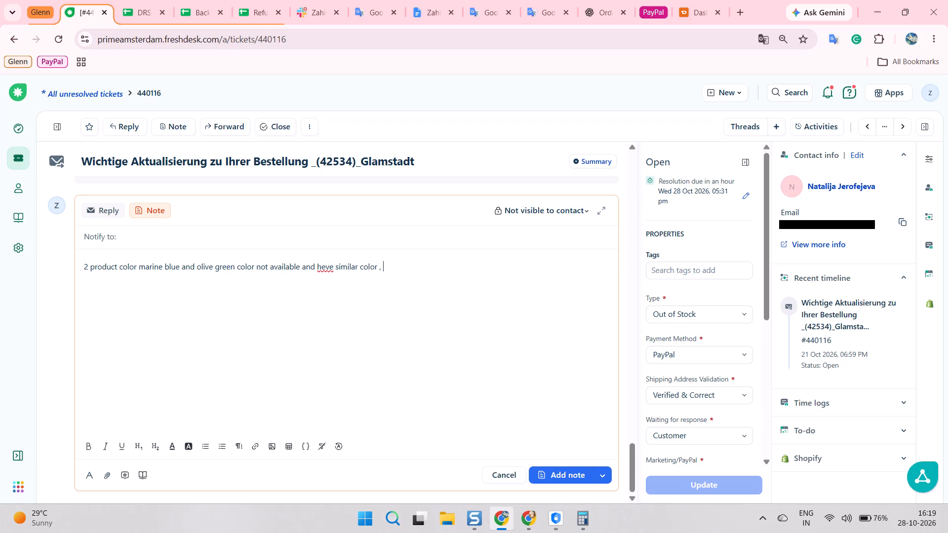
Add "but cx dont want similar color ," to the note.
text(it)
key(BackSpace)
key(BackSpace)
text(but cx dont want similar)
key(space)
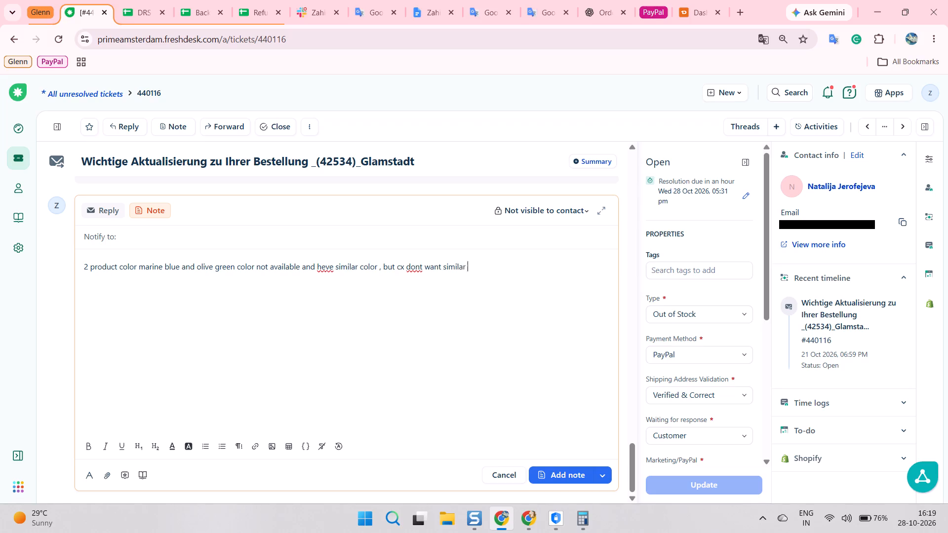
text(color ,)
key(space)
Continue the note with the remaining items: "remainit 2 product i request".
text(remainit 2 product i request)
key(space)
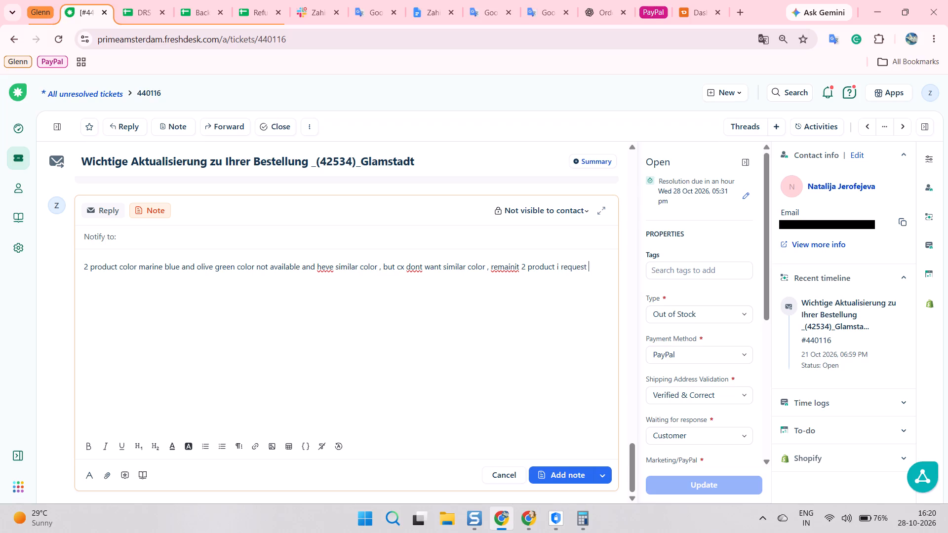
text(rele)
key(BackSpace)
key(BackSpace)
key(BackSpace)
key(BackSpace)
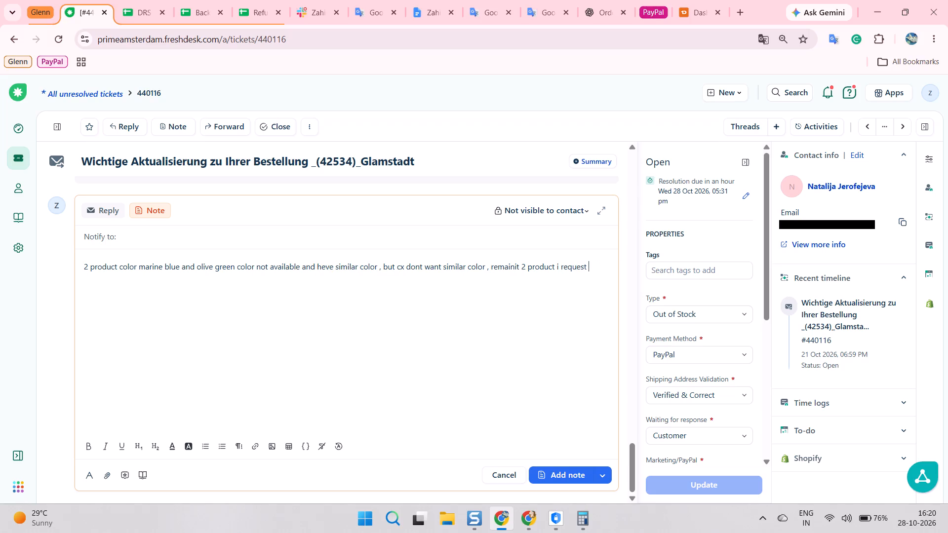